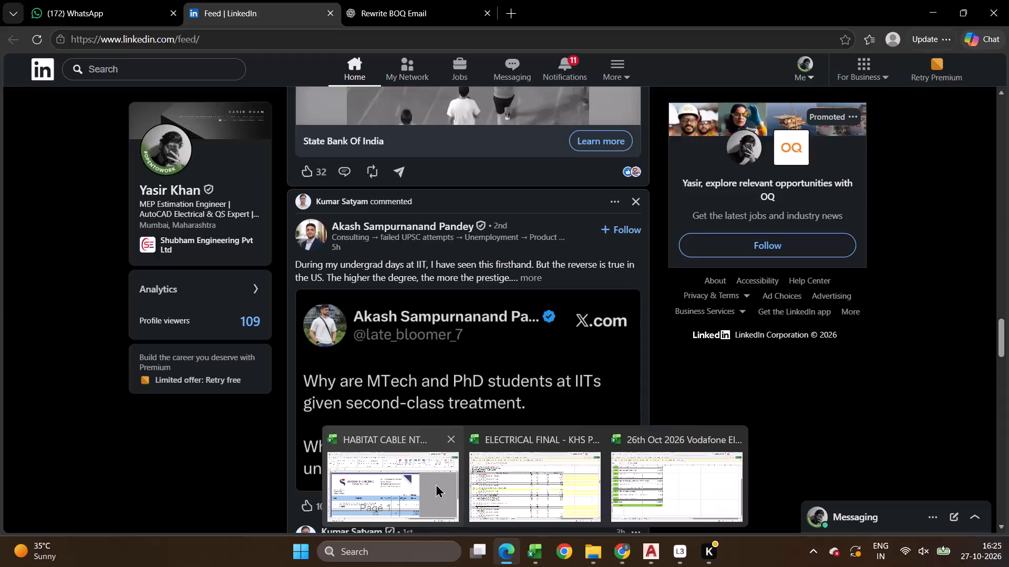
Switch to the HABITAT CABLE NT workbook in Excel and add a new sheet named Rate Analysis.
{"action": "left_click", "coordinate": [434, 484]}
{"action": "left_click", "coordinate": [428, 414]}
{"action": "left_click", "coordinate": [334, 411]}
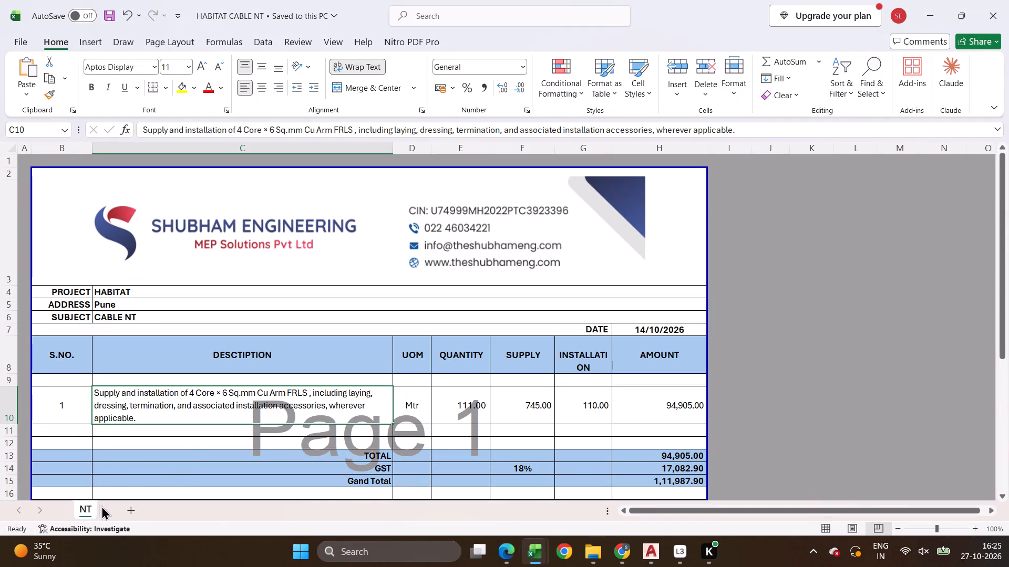
{"action": "left_click", "coordinate": [135, 509]}
{"action": "double_click", "coordinate": [120, 510]}
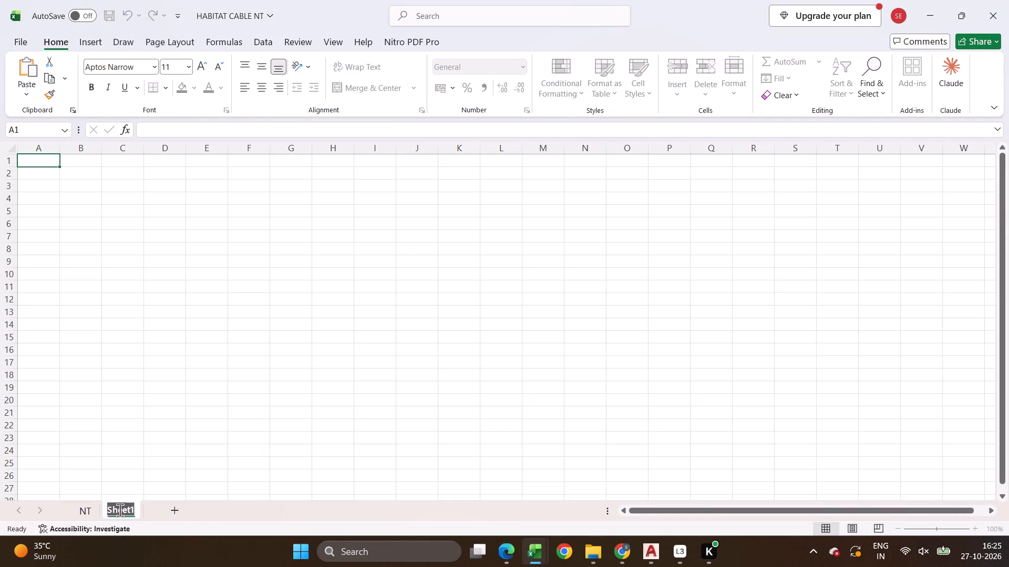
{"action": "type", "text": "RA"}
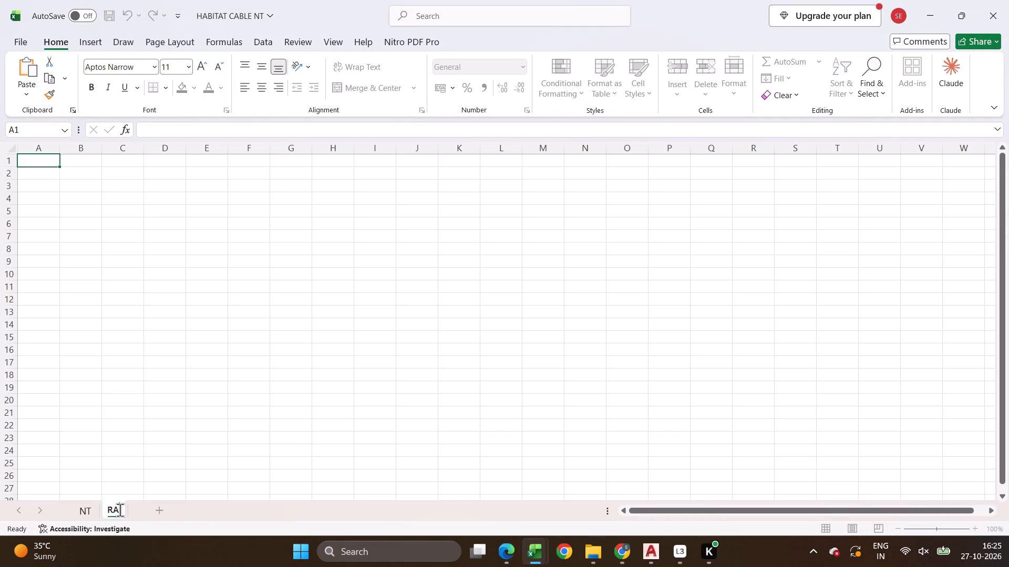
{"action": "key", "text": "BackSpace"}
{"action": "type", "text": "ar"}
{"action": "key", "text": "BackSpace"}
{"action": "type", "text": "te Analysu"}
{"action": "key", "text": "BackSpace"}
{"action": "type", "text": "is"}
Open the Rate Analysis Format workbook from the root of the Estimation (Z:) network drive in File Explorer.
{"action": "left_click", "coordinate": [590, 541]}
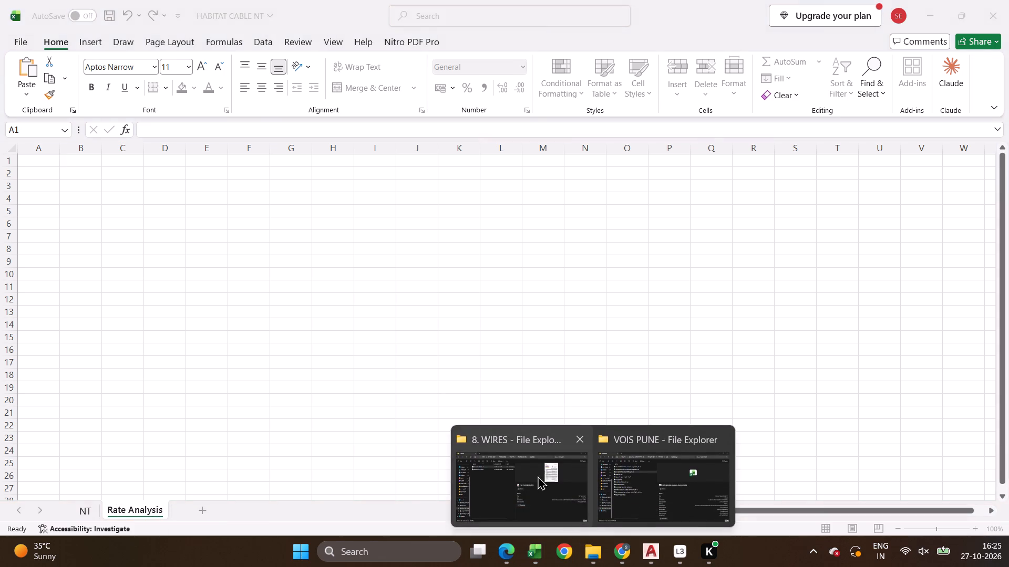
{"action": "left_click", "coordinate": [612, 481]}
{"action": "left_click", "coordinate": [296, 37]}
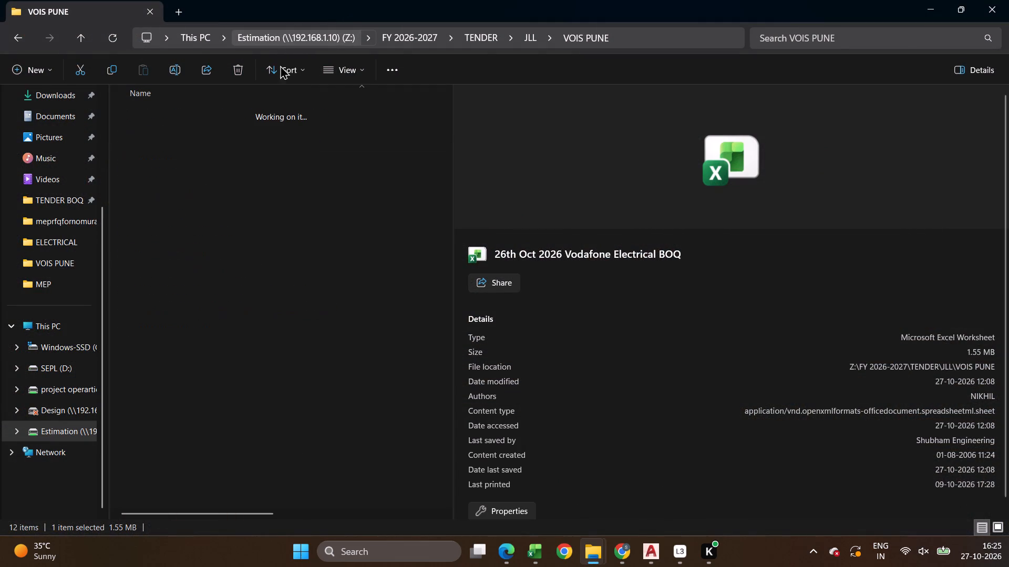
{"action": "left_click", "coordinate": [219, 354]}
{"action": "type", "text": "rrrr"}
{"action": "key", "text": "Up"}
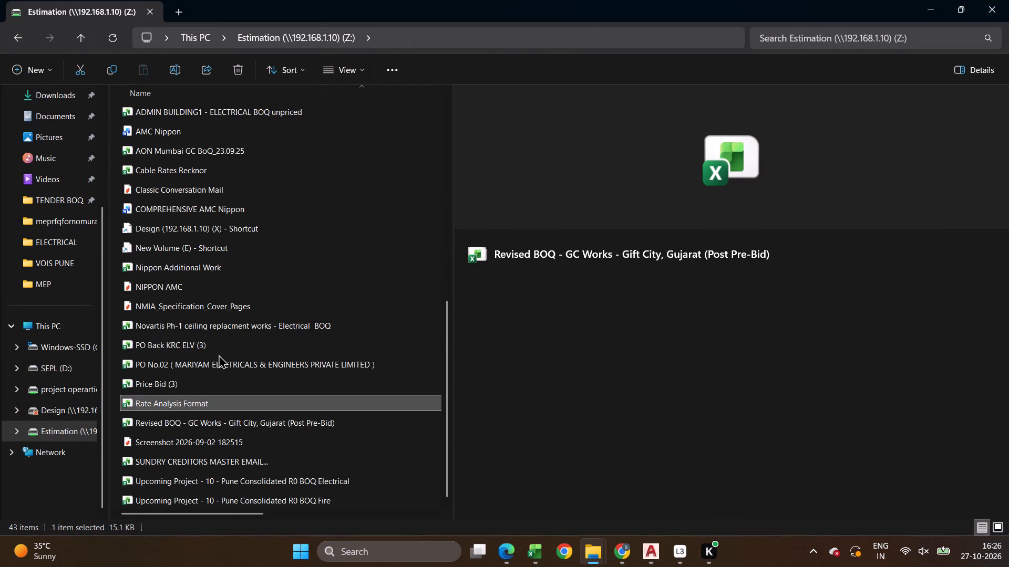
{"action": "key", "text": "Return"}
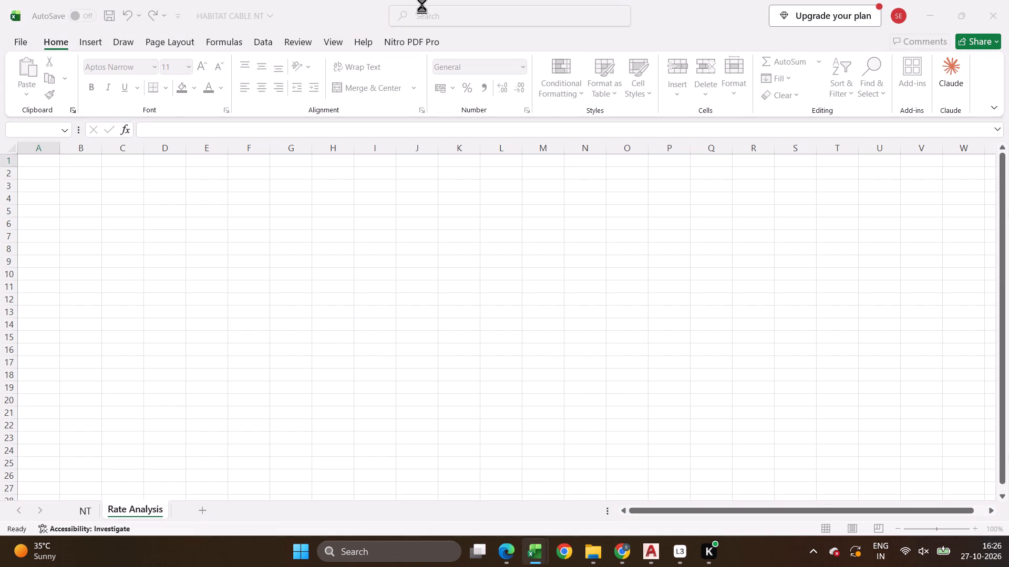
{"action": "left_click", "coordinate": [514, 66]}
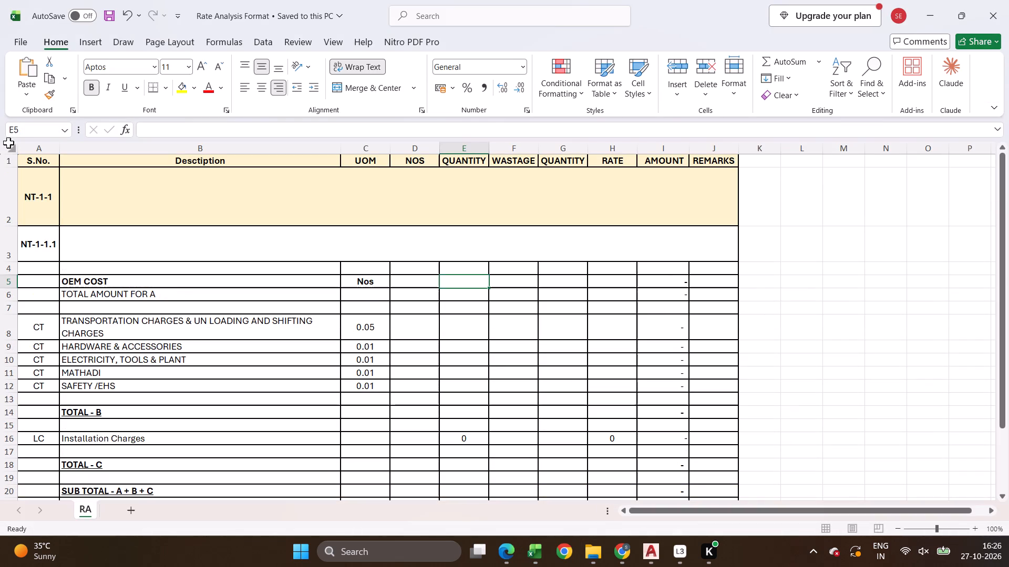
Copy the entire RA sheet of Rate Analysis Format into the Rate Analysis sheet of HABITAT CABLE NT.
{"action": "left_click", "coordinate": [13, 148]}
{"action": "scroll", "coordinate": [252, 346], "scroll_direction": "down", "scroll_amount": 6}
{"action": "scroll", "coordinate": [252, 343], "scroll_direction": "up", "scroll_amount": 5}
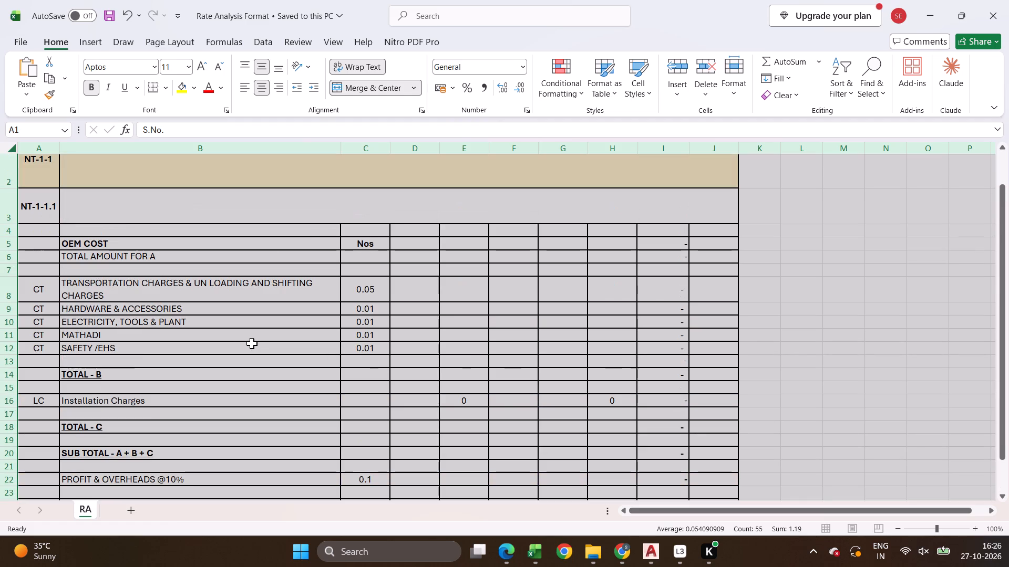
{"action": "key", "text": "ctrl+c"}
{"action": "key", "text": "alt+Tab"}
{"action": "left_click", "coordinate": [9, 151]}
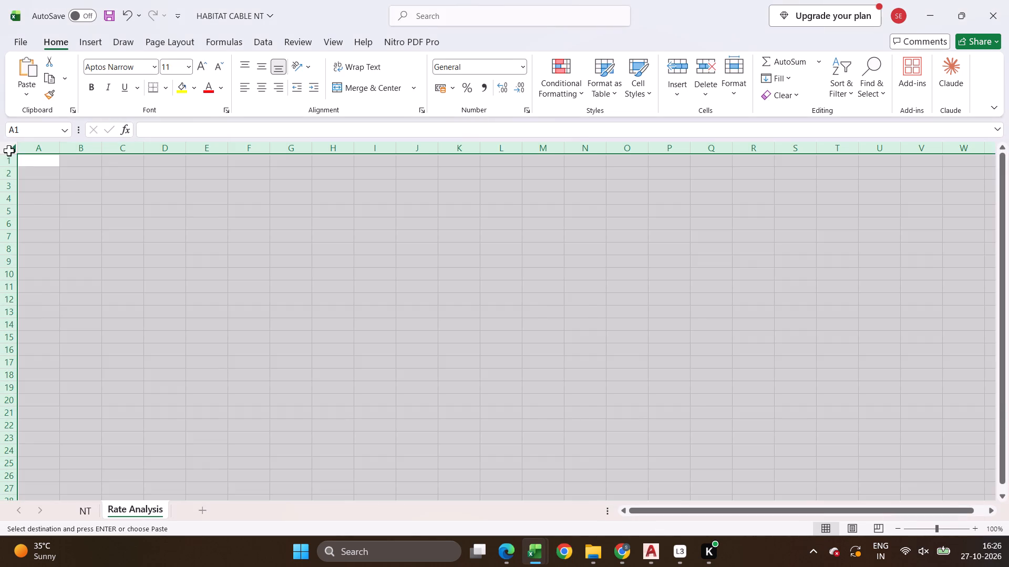
{"action": "key", "text": "ctrl+v"}
Format the whole UOM column of the Rate Analysis sheet as percentages.
{"action": "left_click", "coordinate": [366, 153]}
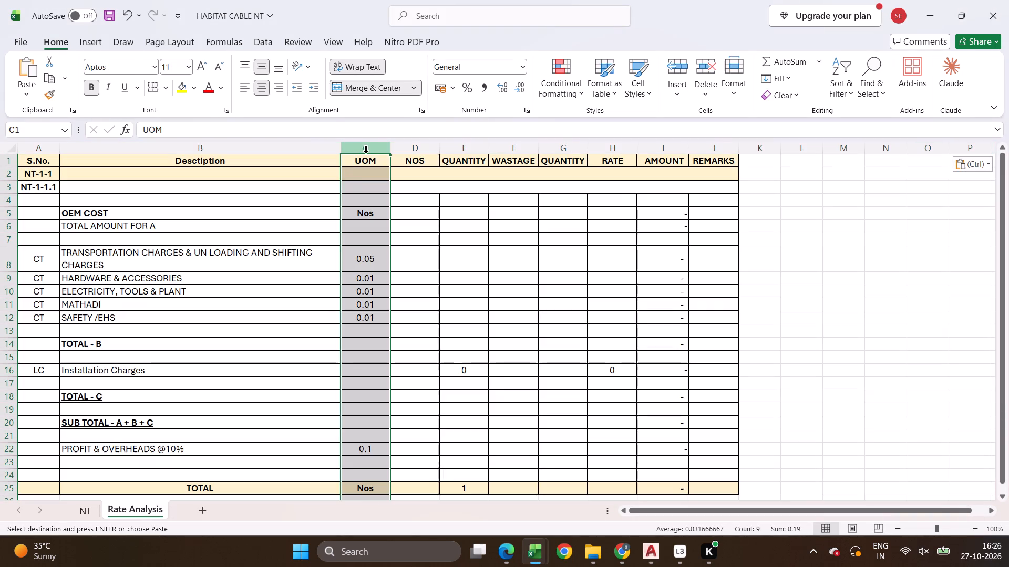
{"action": "left_click", "coordinate": [467, 87]}
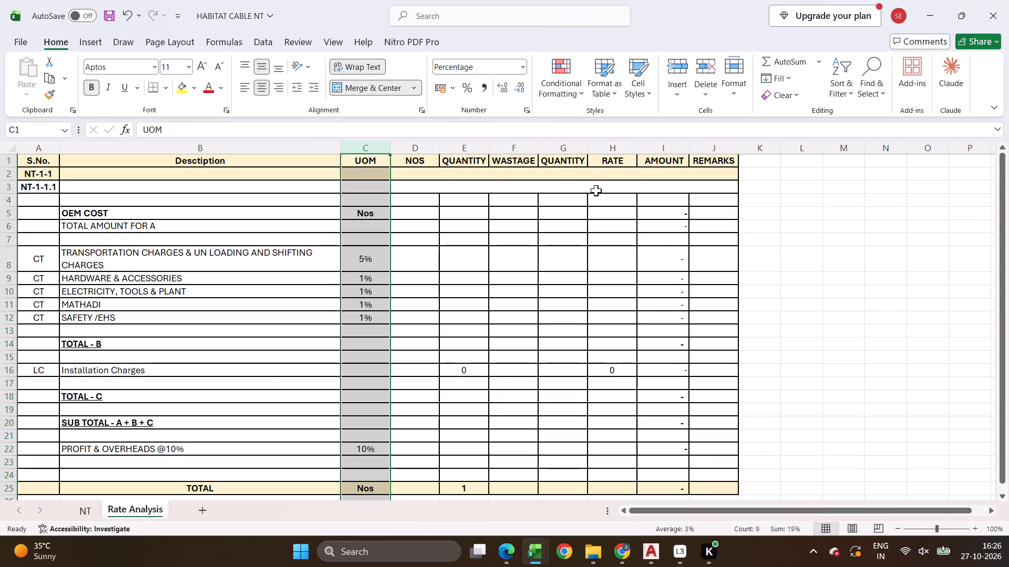
Enter a formula in the NT-1-1.1 description cell of the Rate Analysis sheet that references the NT sheet.
{"action": "left_click", "coordinate": [167, 182]}
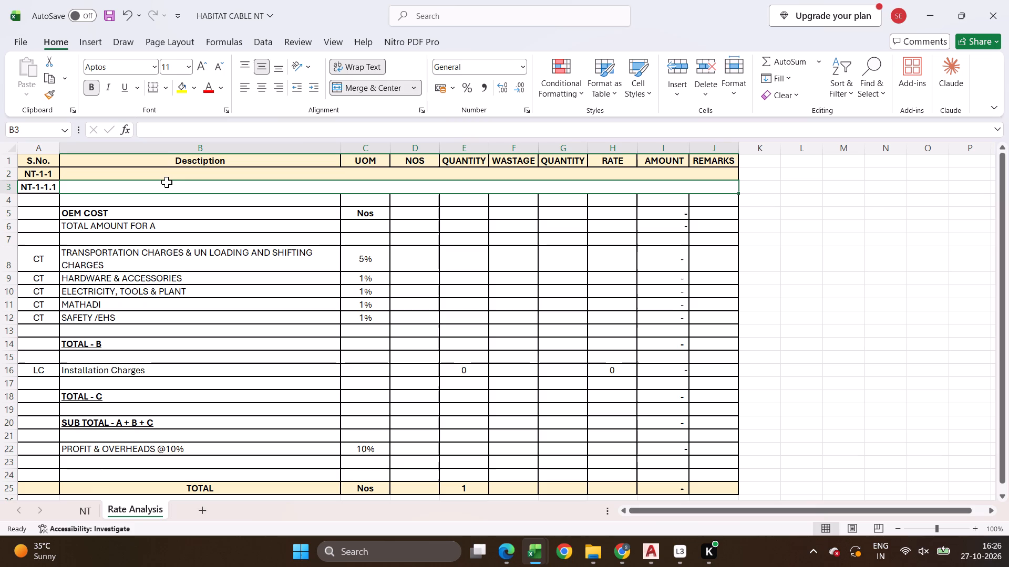
{"action": "key", "text": "equal"}
{"action": "left_click", "coordinate": [88, 508]}
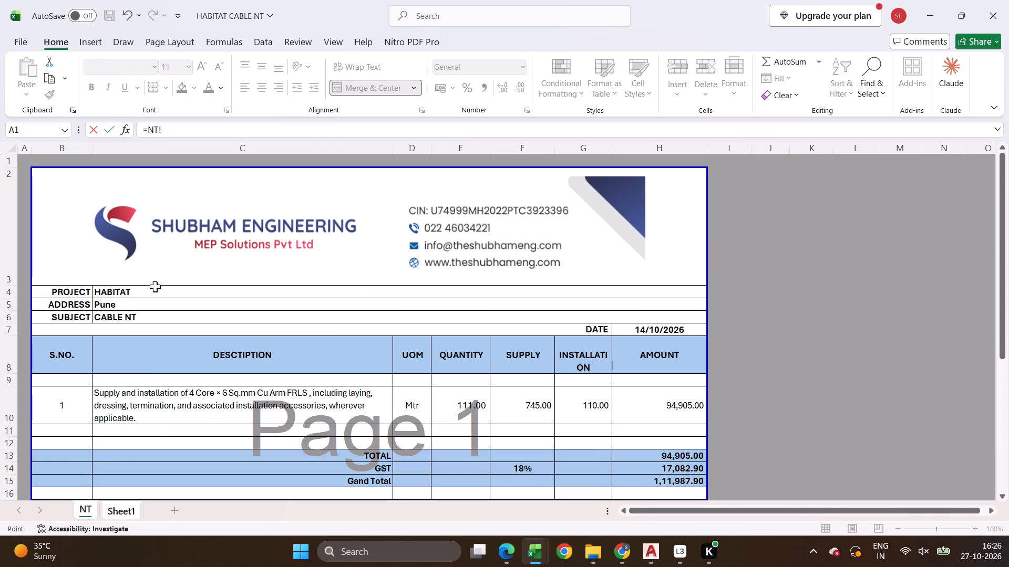
Complete the NT-1-1.1 description formula by linking it to the item 1 cable description on the NT sheet.
{"action": "left_click", "coordinate": [156, 411]}
{"action": "key", "text": "Return"}
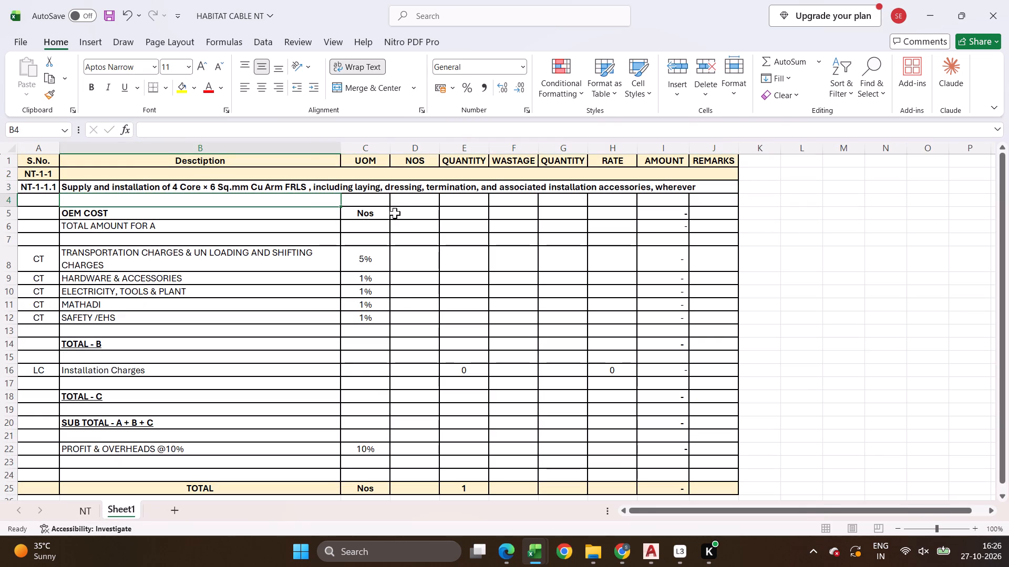
Set the unit of measure in the OEM COST row to mtr.
{"action": "left_click", "coordinate": [380, 209]}
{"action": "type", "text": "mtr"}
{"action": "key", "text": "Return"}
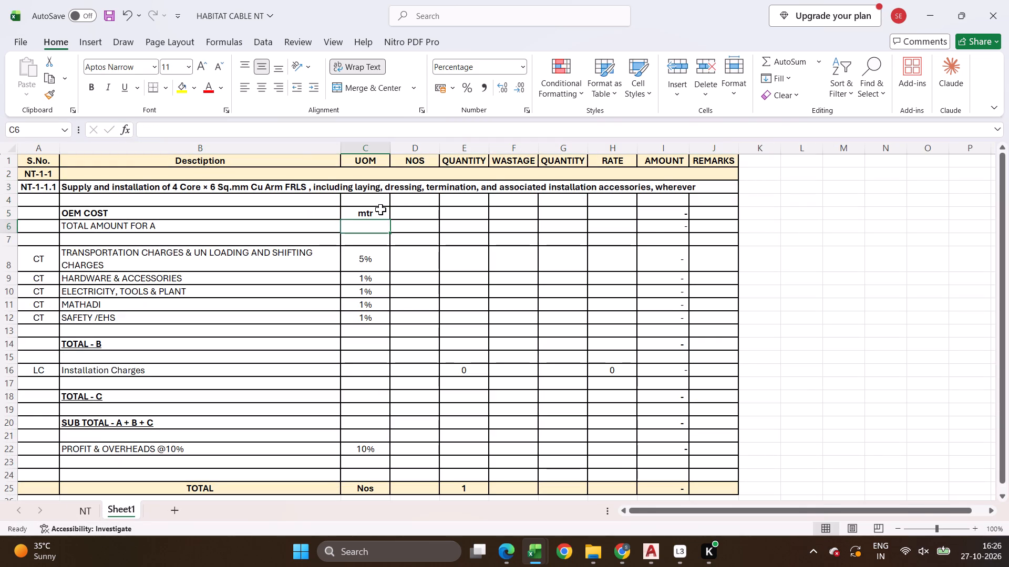
Select the RATE cell in the OEM COST row.
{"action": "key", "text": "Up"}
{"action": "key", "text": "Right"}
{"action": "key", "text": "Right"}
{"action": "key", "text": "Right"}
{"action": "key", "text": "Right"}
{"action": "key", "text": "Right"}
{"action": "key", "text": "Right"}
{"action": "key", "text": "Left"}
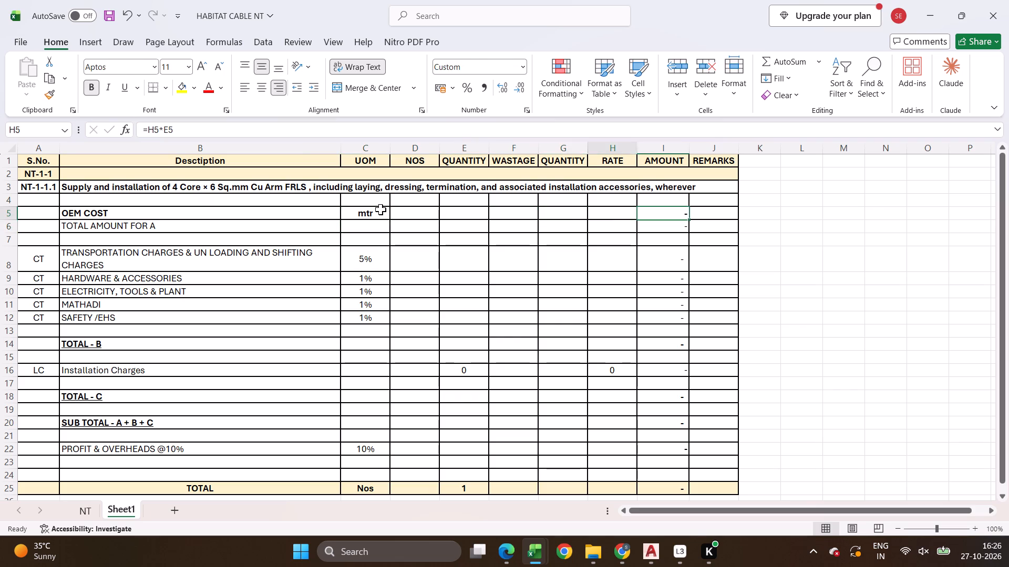
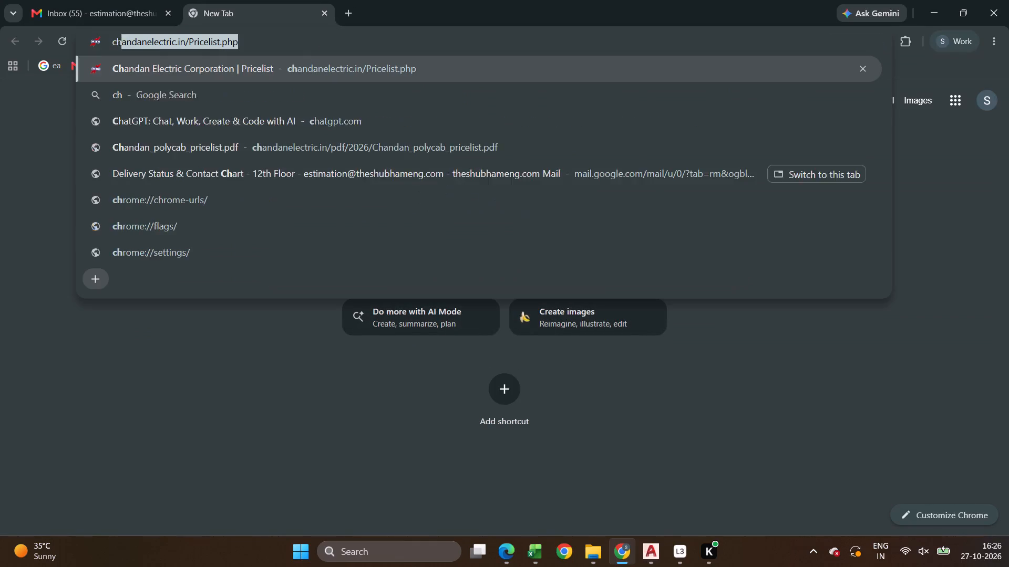
Open the Polycab wires and cables price list on the Chandan Electric website and look up the 4 core 6 sq. mm copper armoured cable rate.
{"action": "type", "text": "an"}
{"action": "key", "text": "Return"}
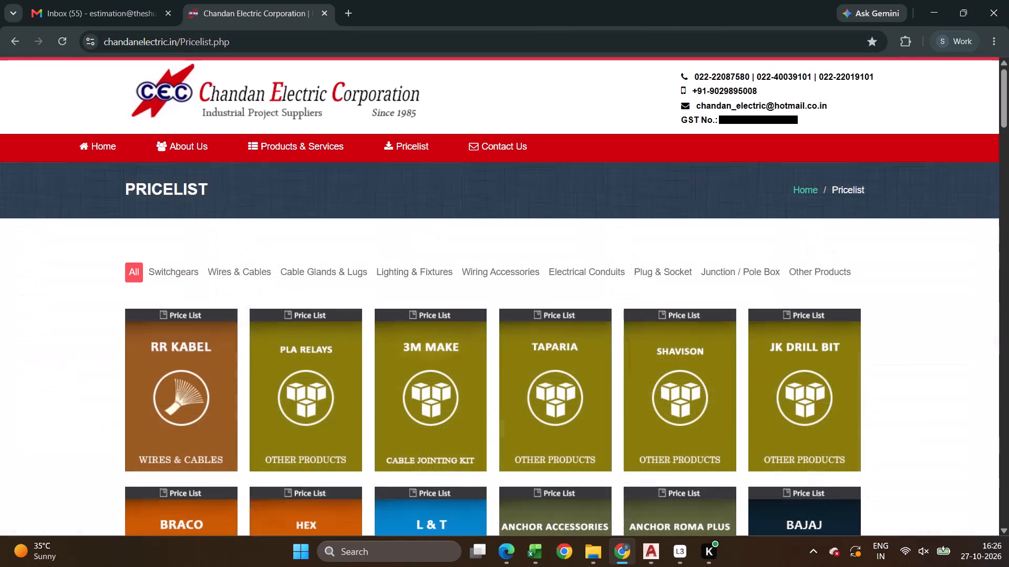
{"action": "left_click", "coordinate": [228, 266]}
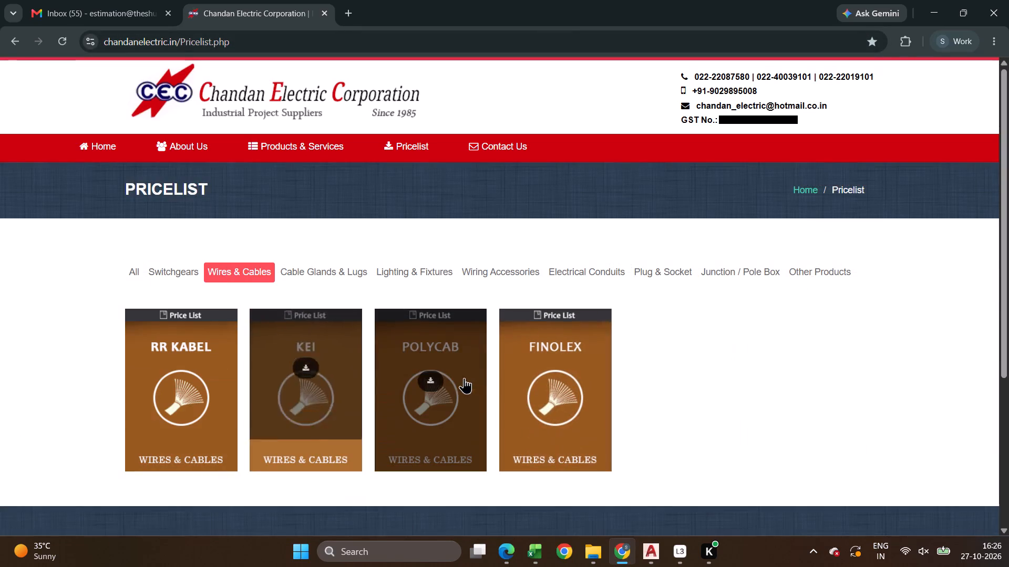
{"action": "left_click", "coordinate": [437, 389]}
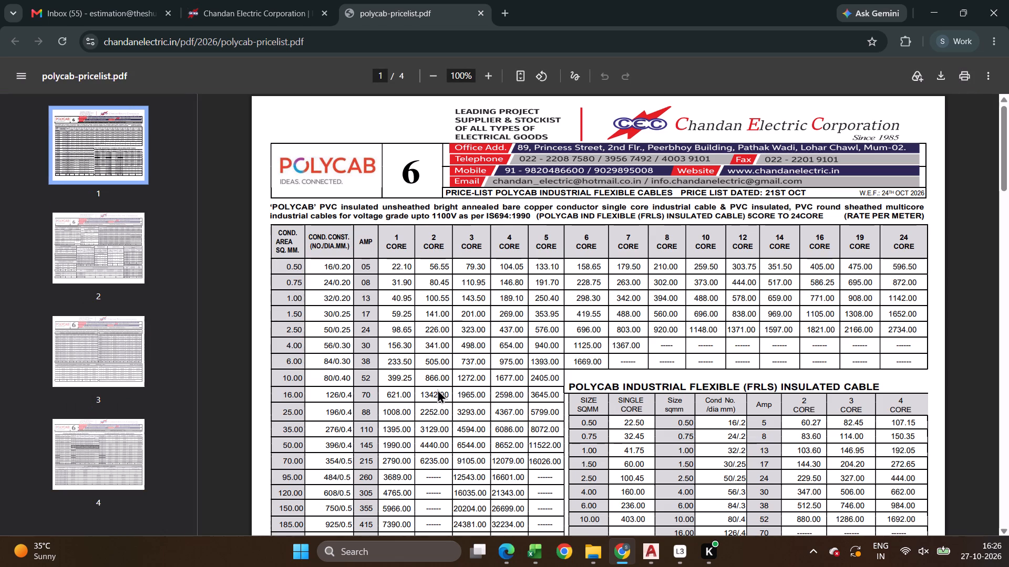
{"action": "scroll", "coordinate": [466, 380], "scroll_direction": "down", "scroll_amount": 14}
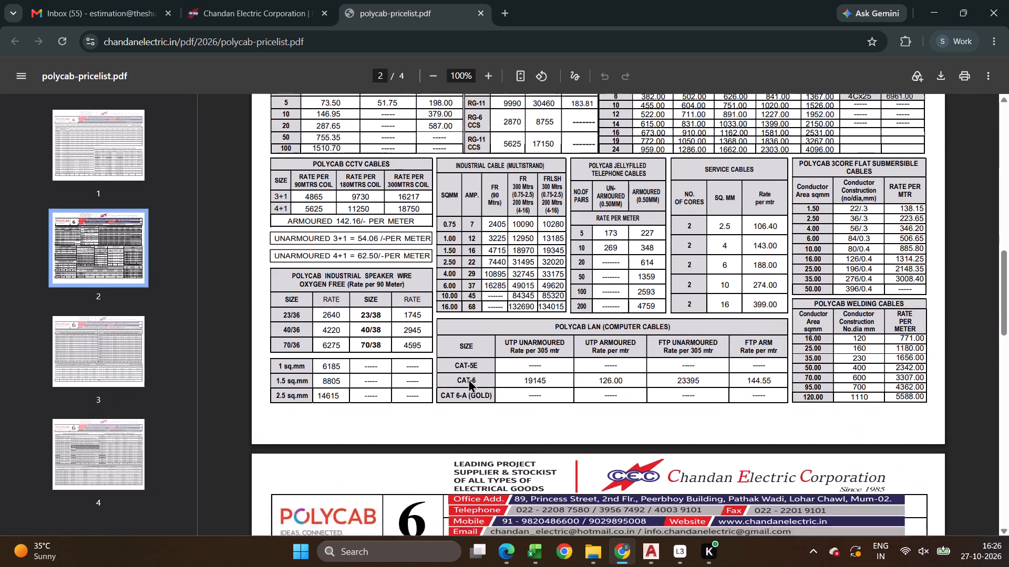
{"action": "scroll", "coordinate": [468, 379], "scroll_direction": "down", "scroll_amount": 12}
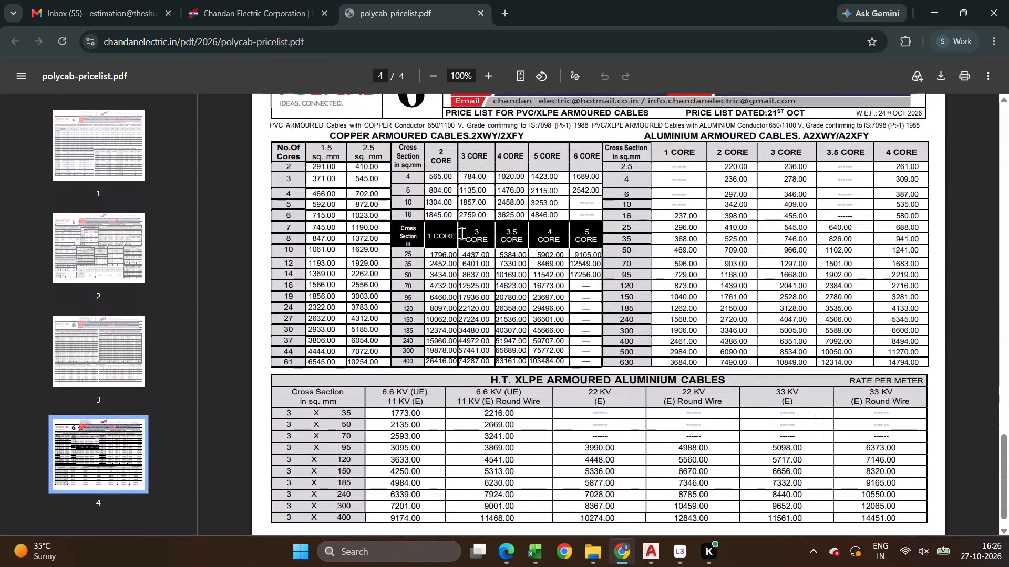
Switch to the HABITAT CABLE NT workbook and enter =1476*.35 as the OEM COST rate.
{"action": "key", "text": "alt+Tab"}
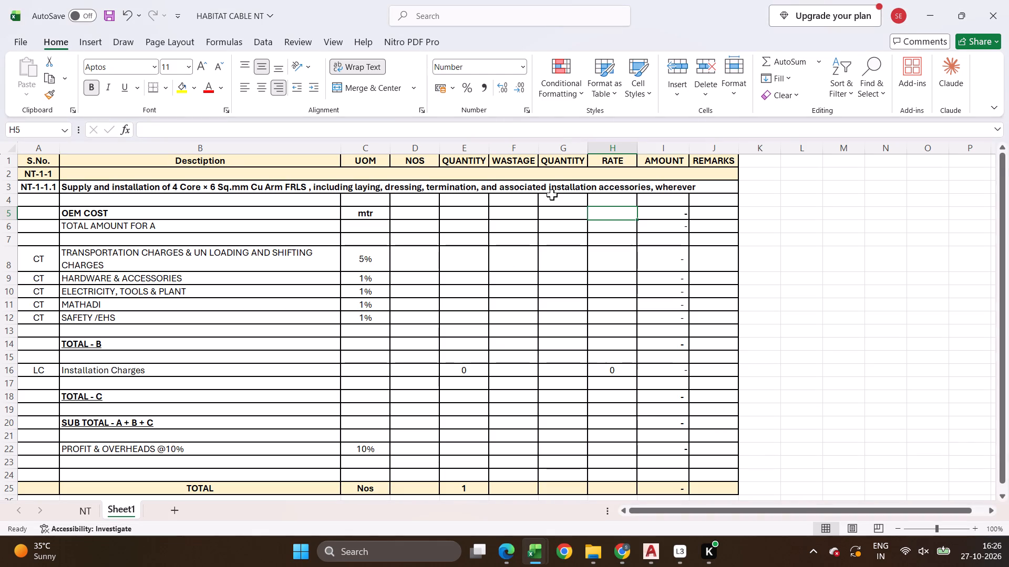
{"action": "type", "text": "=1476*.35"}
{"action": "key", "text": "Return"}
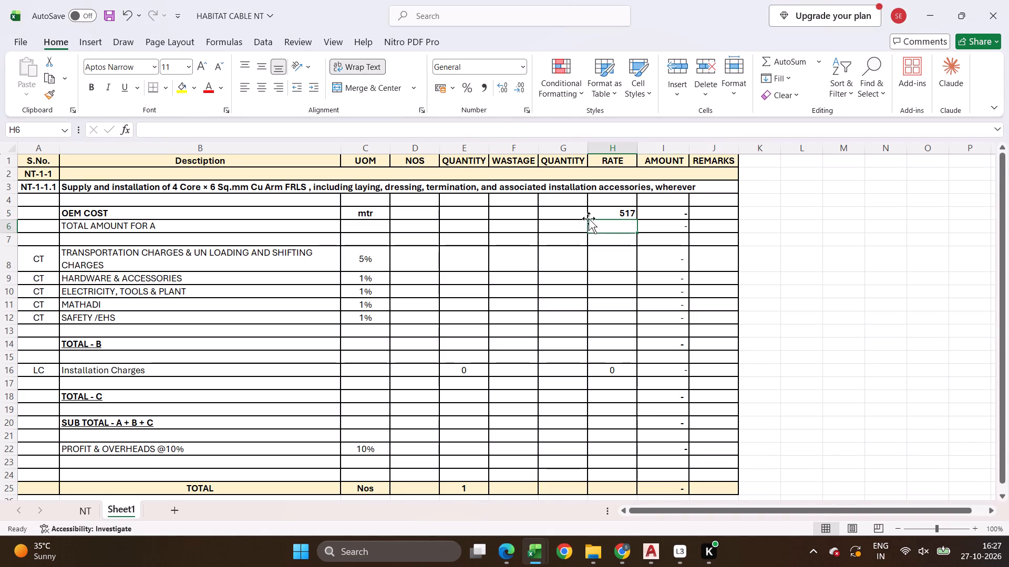
Enter 1 in the NOS column of the OEM COST row.
{"action": "left_click", "coordinate": [395, 210]}
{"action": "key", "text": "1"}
{"action": "key", "text": "Return"}
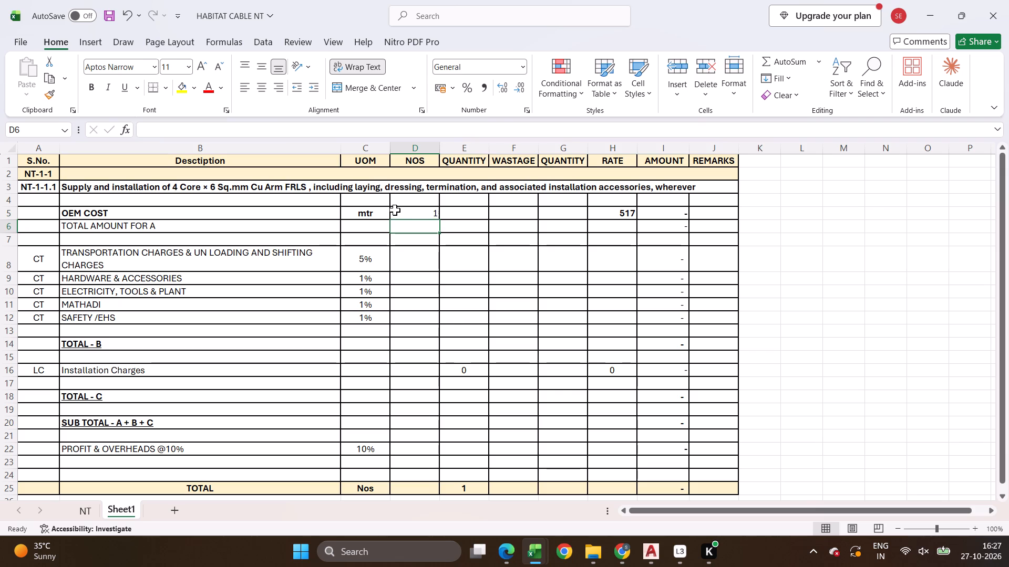
Open the AMOUNT formula of the OEM COST row for editing.
{"action": "left_click", "coordinate": [678, 207]}
{"action": "double_click", "coordinate": [674, 212]}
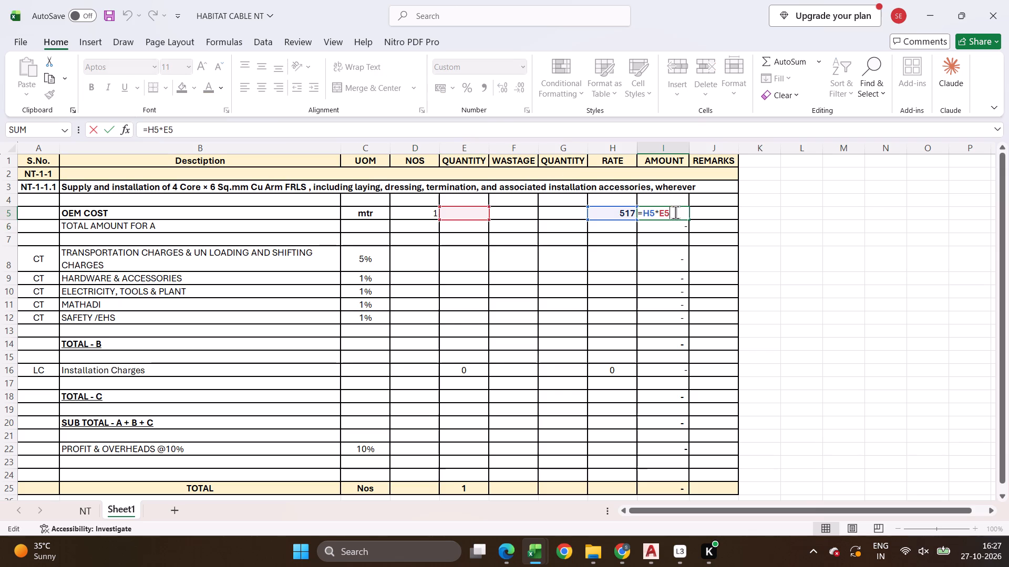
Clear the NOS cell of the OEM COST row and enter 1 in its first QUANTITY cell.
{"action": "key", "text": "Escape"}
{"action": "left_click", "coordinate": [421, 210]}
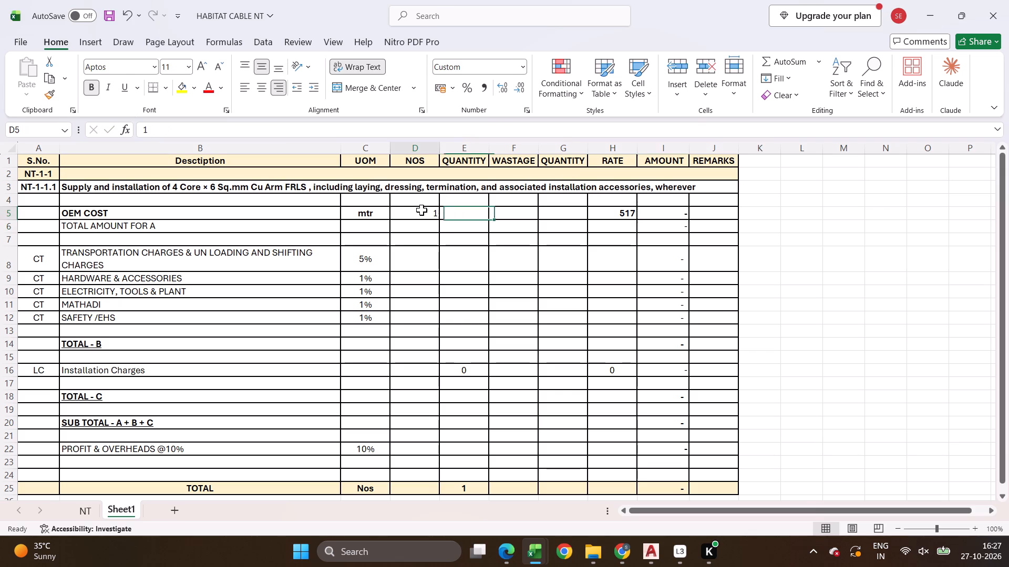
{"action": "key", "text": "Delete"}
{"action": "key", "text": "Right"}
{"action": "key", "text": "1"}
{"action": "key", "text": "Return"}
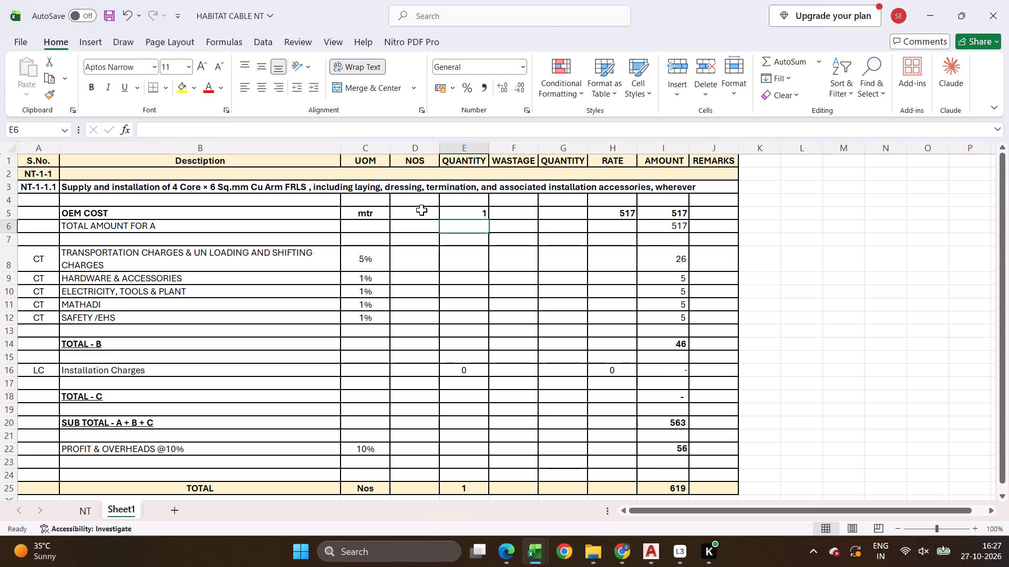
Set the Profit & Overheads percentage to 15% and compare the sheet with the cable rates on the NT sheet.
{"action": "left_click", "coordinate": [78, 512]}
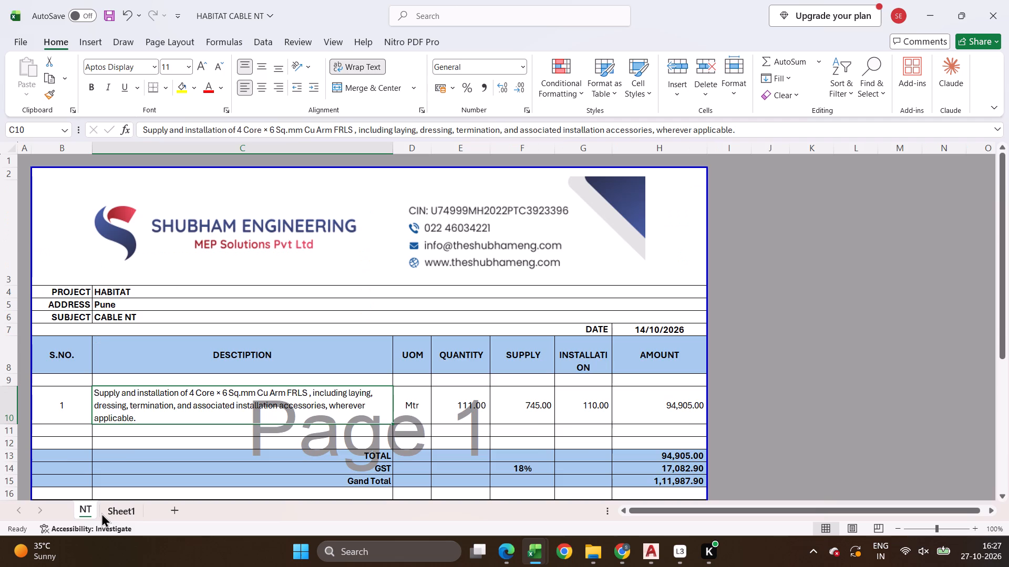
{"action": "left_click", "coordinate": [104, 512]}
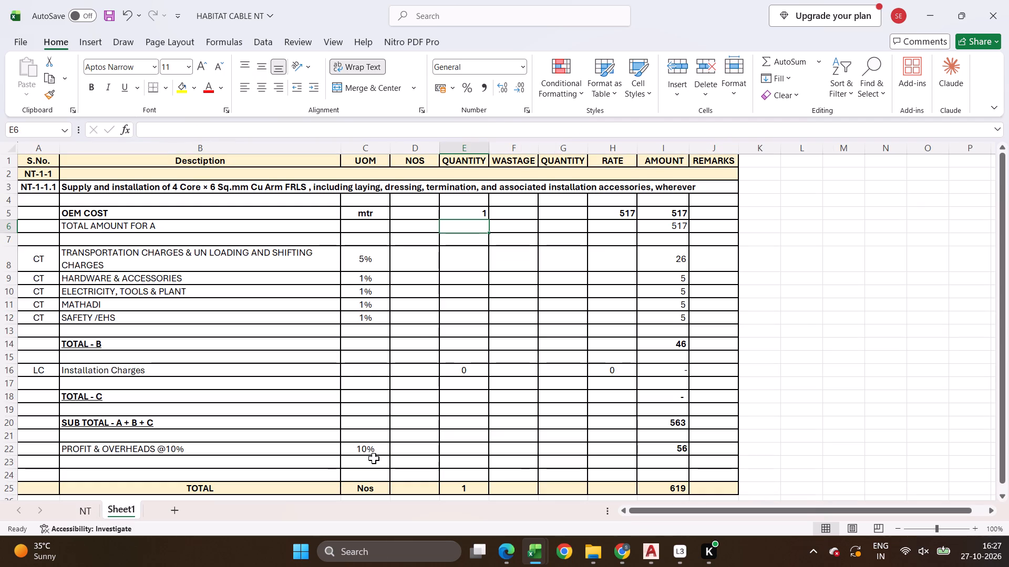
{"action": "left_click", "coordinate": [370, 448]}
{"action": "type", "text": "15"}
{"action": "key", "text": "Return"}
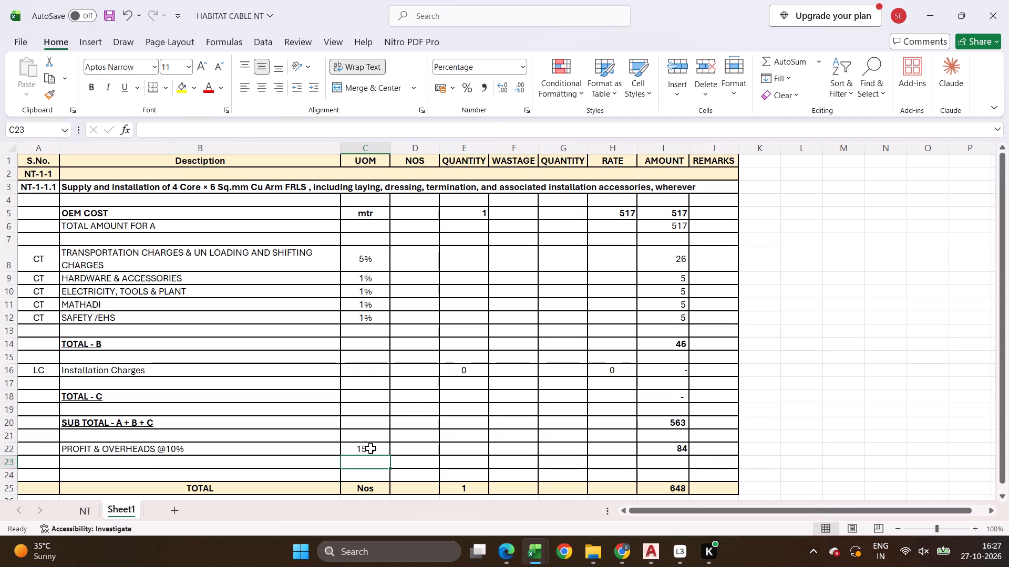
{"action": "left_click", "coordinate": [77, 507]}
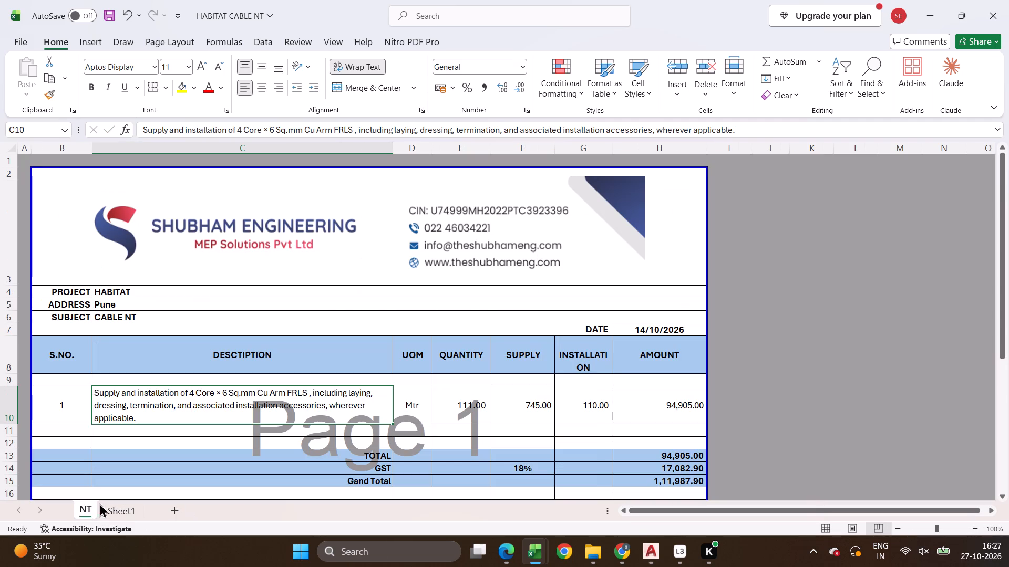
{"action": "left_click", "coordinate": [99, 503]}
{"action": "left_click", "coordinate": [112, 508]}
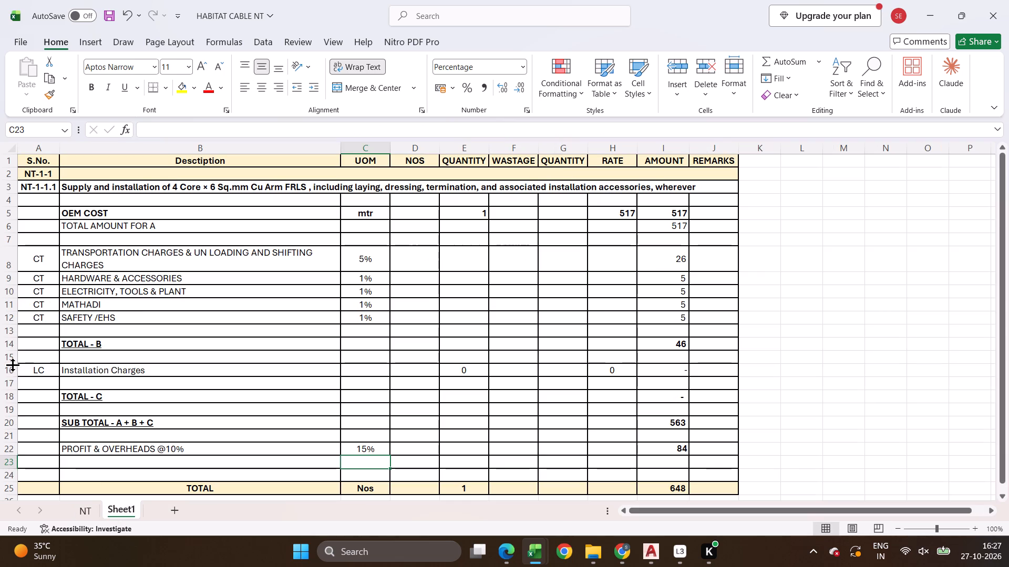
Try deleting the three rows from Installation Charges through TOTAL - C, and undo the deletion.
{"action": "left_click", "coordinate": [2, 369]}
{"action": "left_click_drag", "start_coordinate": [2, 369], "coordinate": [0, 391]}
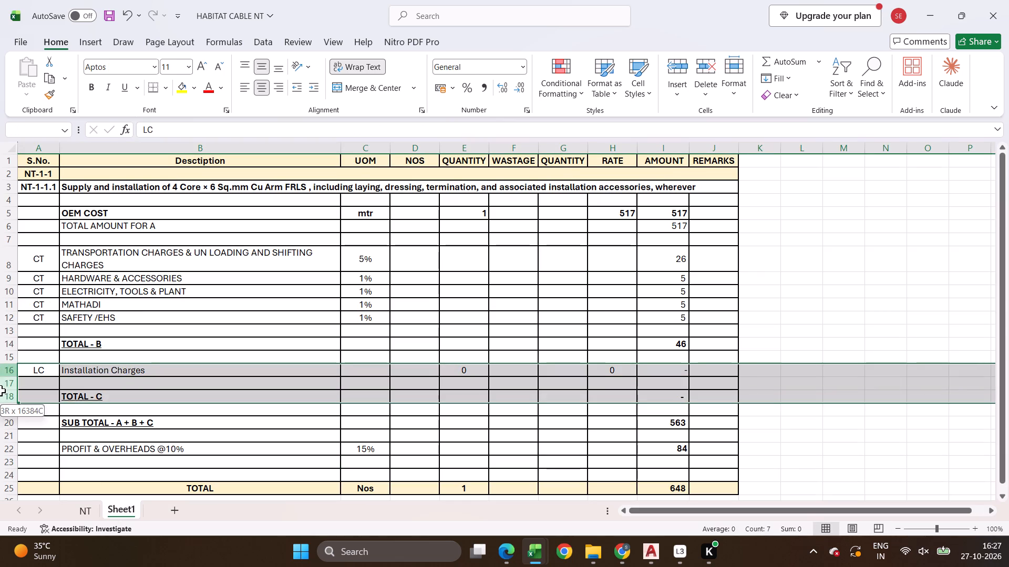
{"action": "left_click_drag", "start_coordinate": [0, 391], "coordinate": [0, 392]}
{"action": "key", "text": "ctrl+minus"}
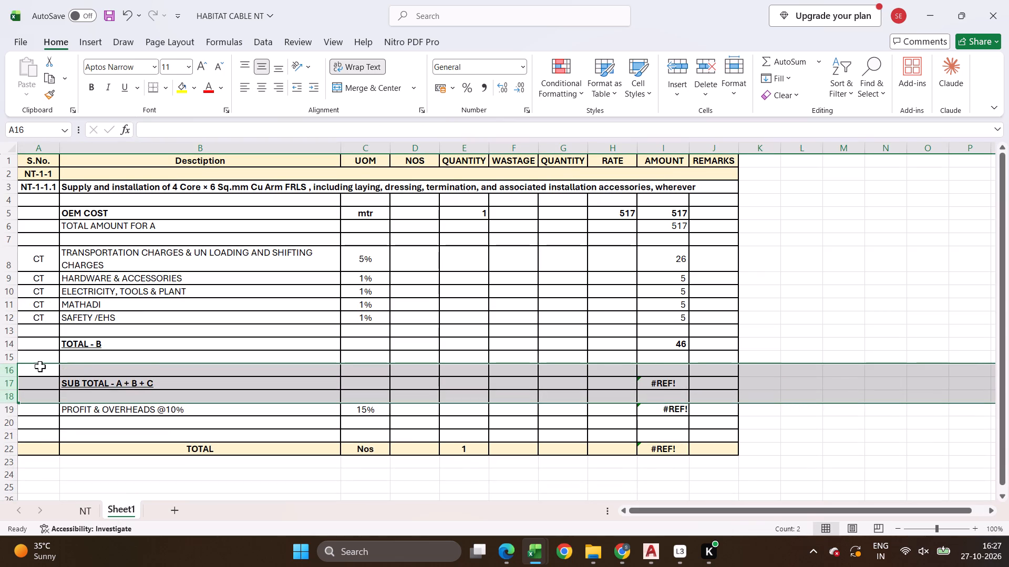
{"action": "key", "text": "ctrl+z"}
Delete the Installation Charges row and the blank row beneath it, and check the Profit & Overheads and TOTAL amount formulas.
{"action": "left_click", "coordinate": [9, 372]}
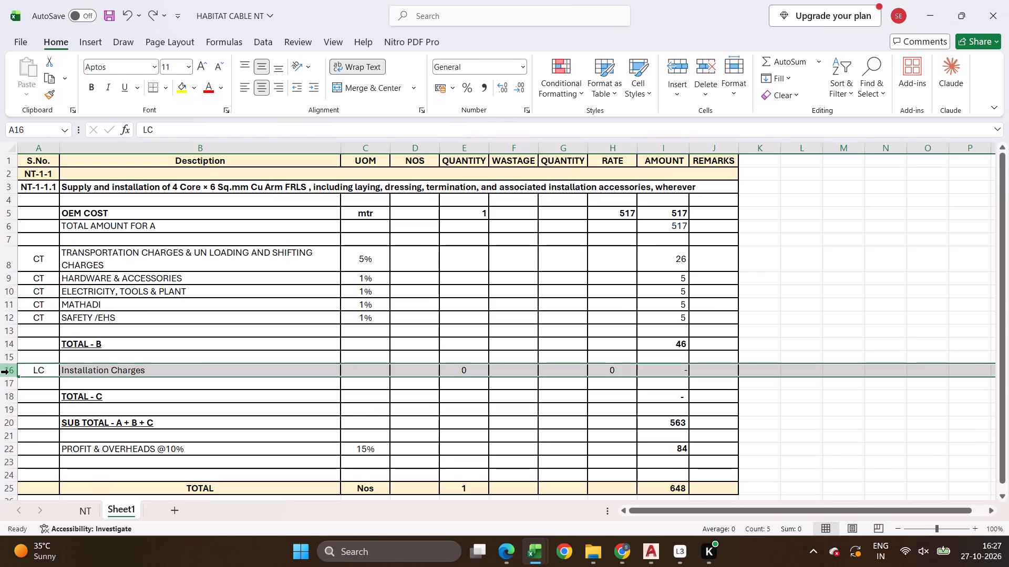
{"action": "key", "text": "ctrl+minus"}
{"action": "key", "text": "ctrl+minus"}
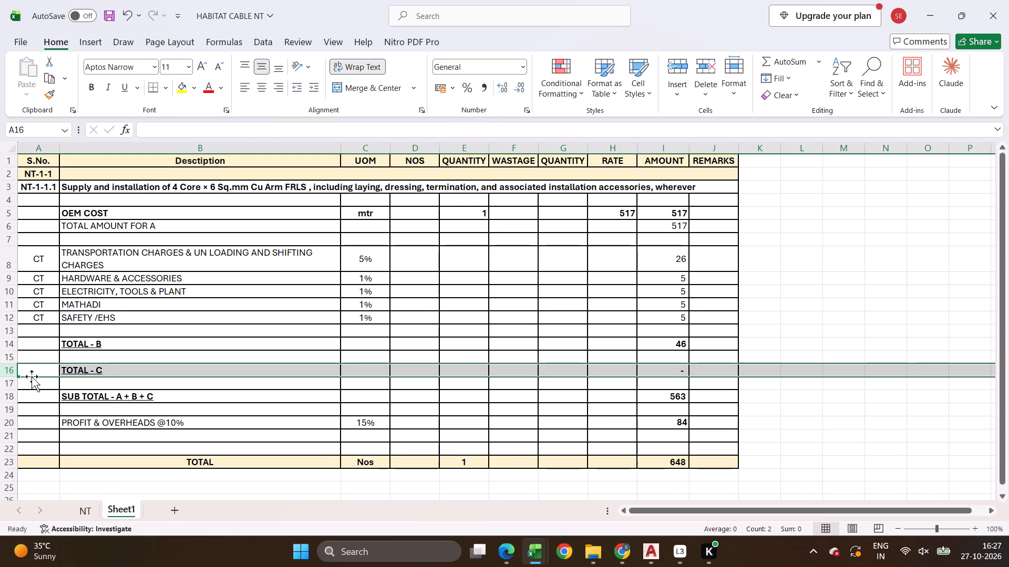
{"action": "left_click", "coordinate": [630, 399]}
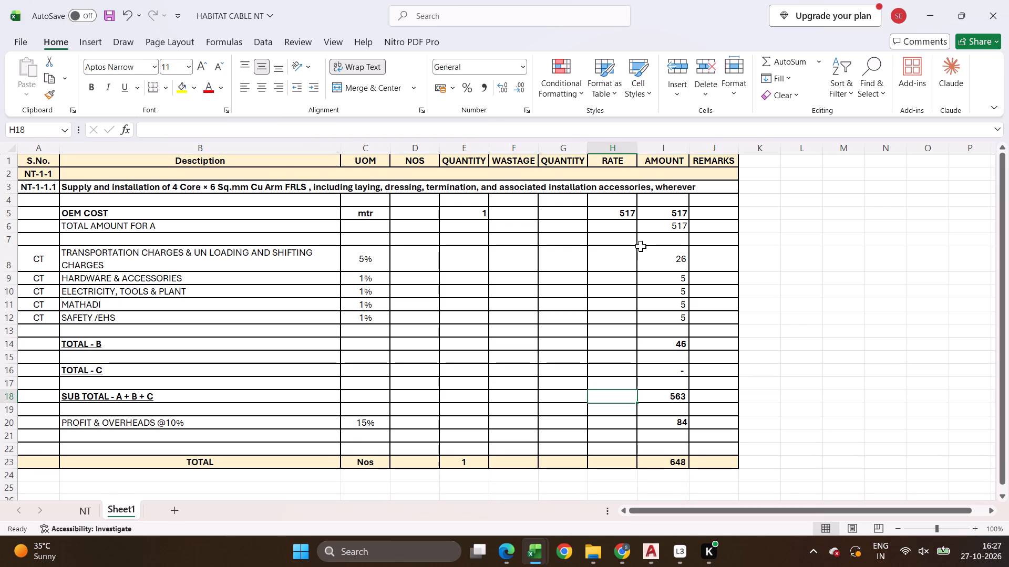
{"action": "left_click", "coordinate": [680, 422]}
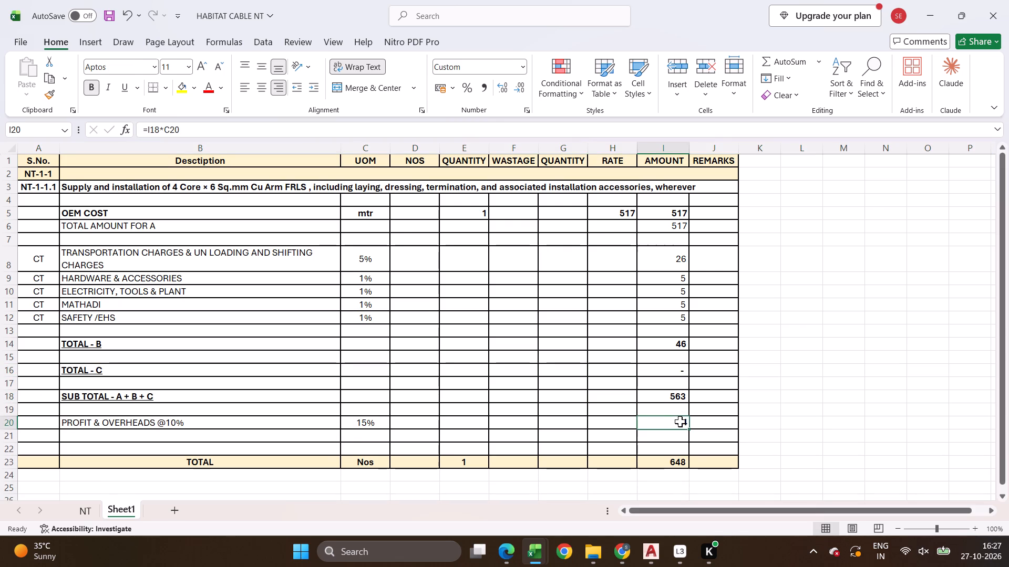
{"action": "double_click", "coordinate": [675, 464]}
{"action": "key", "text": "Return"}
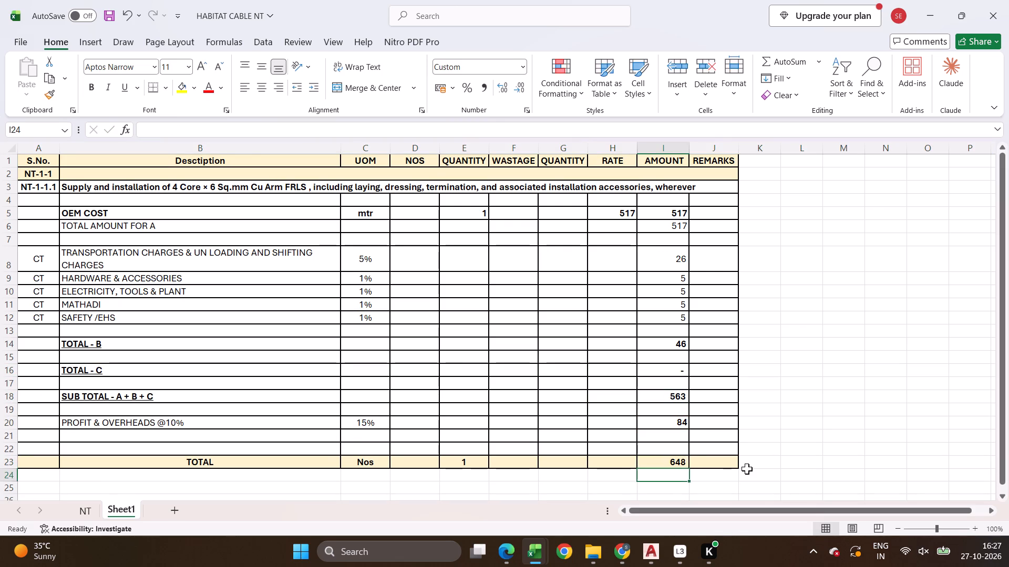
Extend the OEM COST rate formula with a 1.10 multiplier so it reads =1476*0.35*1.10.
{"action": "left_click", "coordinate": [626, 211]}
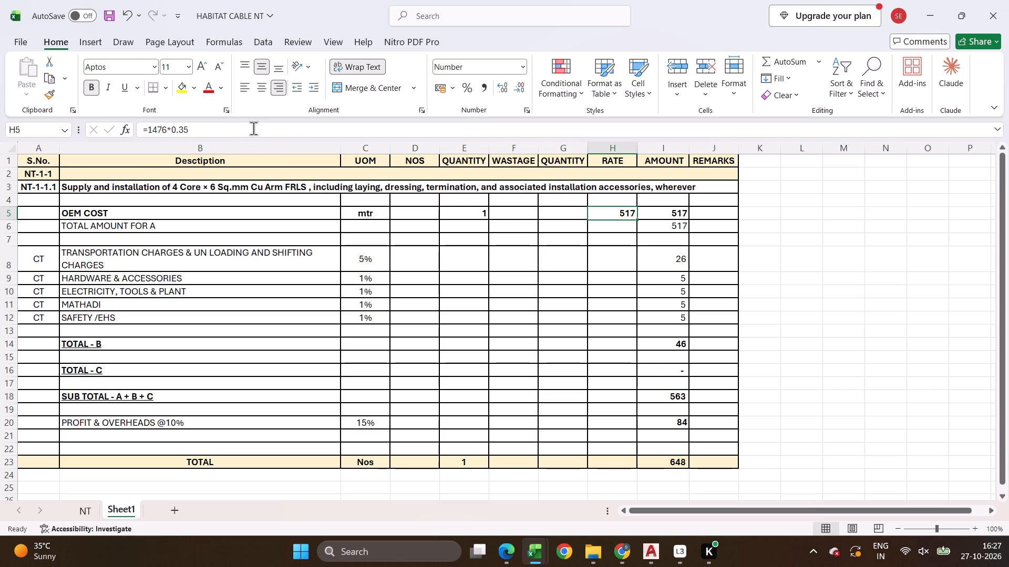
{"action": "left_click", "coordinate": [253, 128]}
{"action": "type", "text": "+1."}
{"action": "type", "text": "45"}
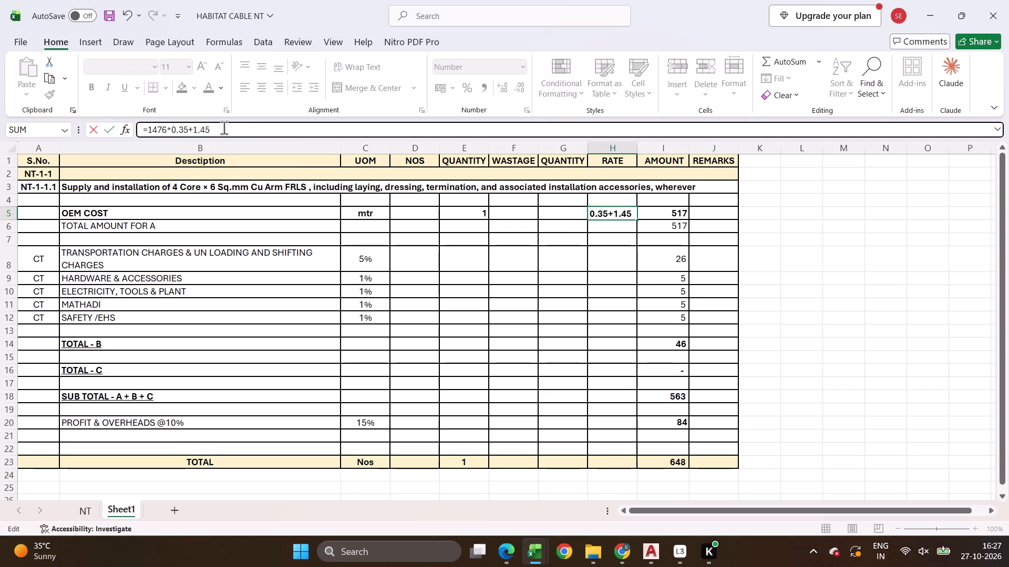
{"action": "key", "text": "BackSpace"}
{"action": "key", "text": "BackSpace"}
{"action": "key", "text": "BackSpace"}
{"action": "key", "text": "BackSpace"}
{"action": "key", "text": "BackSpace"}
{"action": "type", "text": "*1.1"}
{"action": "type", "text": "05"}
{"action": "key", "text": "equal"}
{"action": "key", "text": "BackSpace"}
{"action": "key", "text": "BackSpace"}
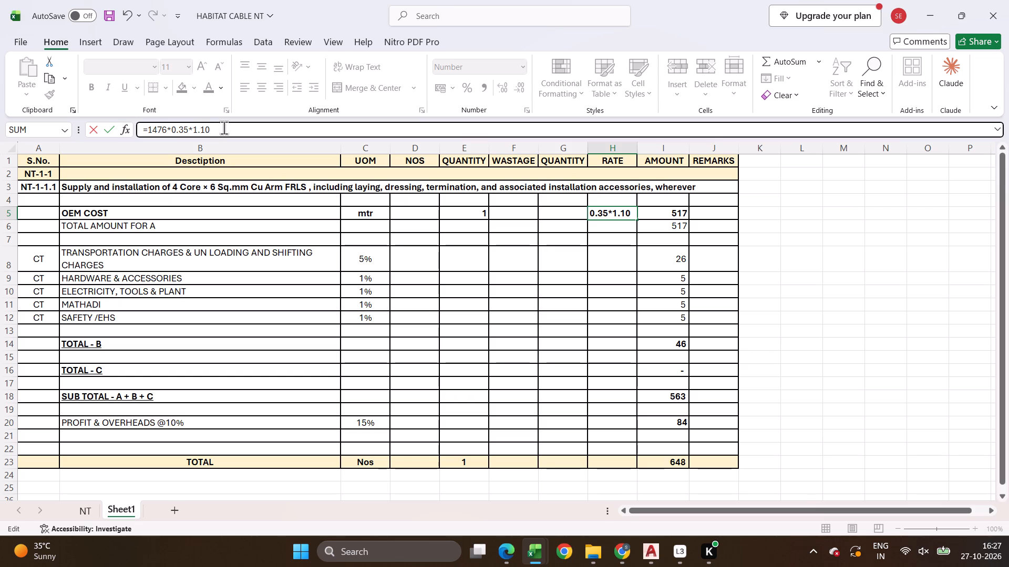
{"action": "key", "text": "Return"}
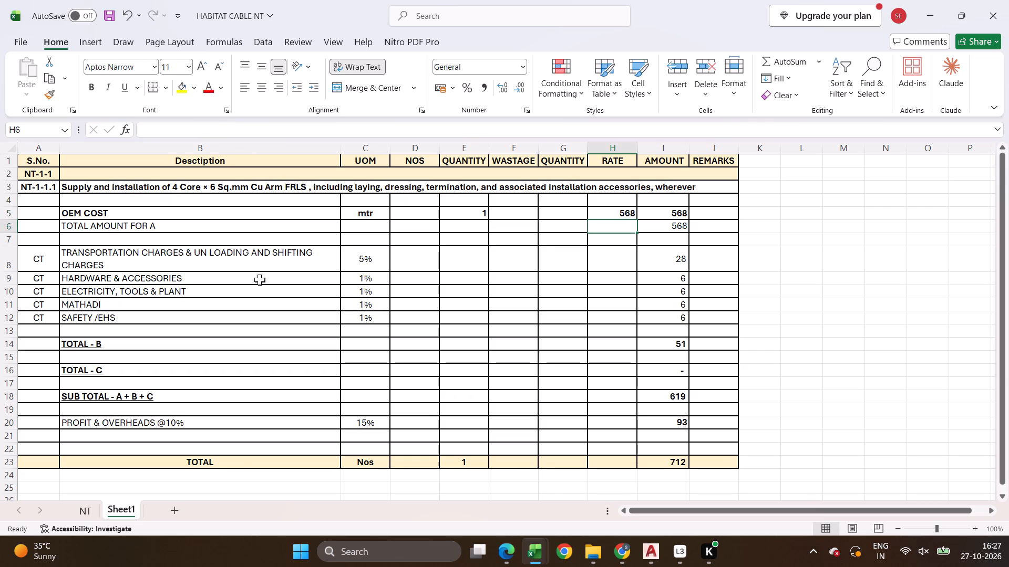
Look at the NT sheet again and replace the OEM COST rate formula with the fixed value 568.
{"action": "left_click", "coordinate": [79, 513]}
{"action": "left_click", "coordinate": [103, 510]}
{"action": "key", "text": "Up"}
{"action": "left_click", "coordinate": [637, 220]}
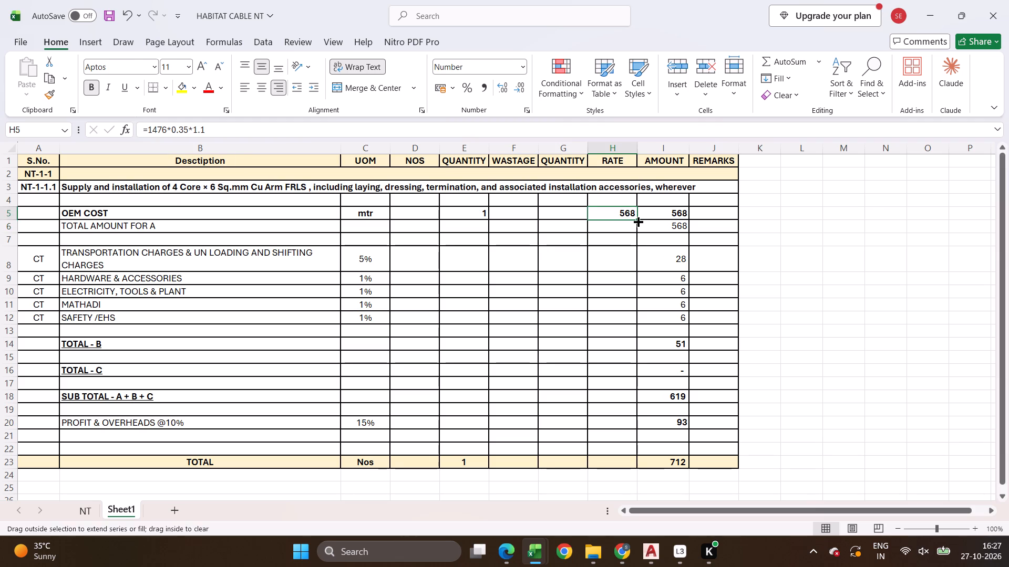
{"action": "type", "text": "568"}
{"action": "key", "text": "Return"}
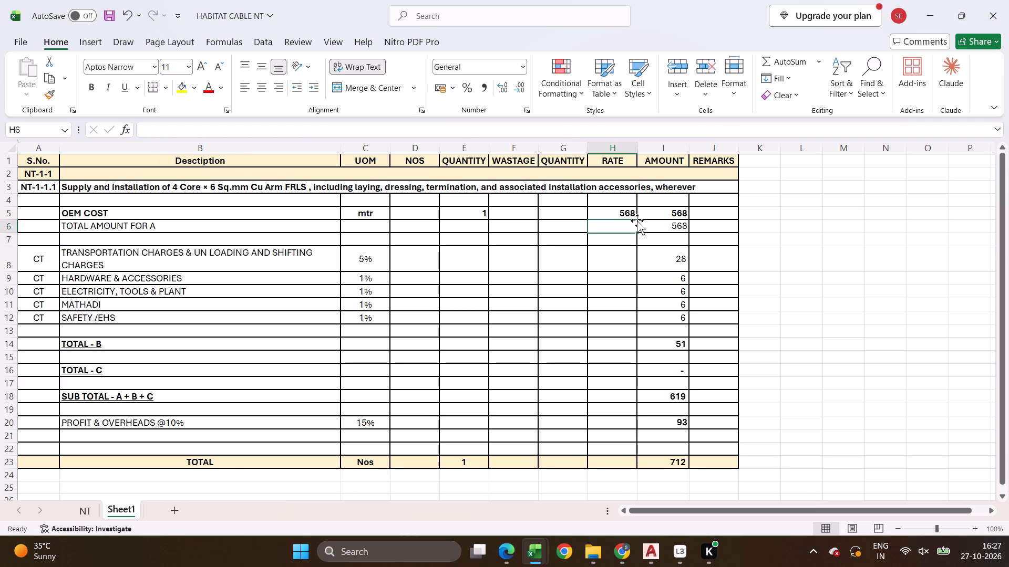
Link the cable item's SUPPLY rate on the NT sheet to the TOTAL amount in Sheet1 with the formula =Sheet1!I23.
{"action": "left_click", "coordinate": [71, 511]}
{"action": "left_click", "coordinate": [81, 508]}
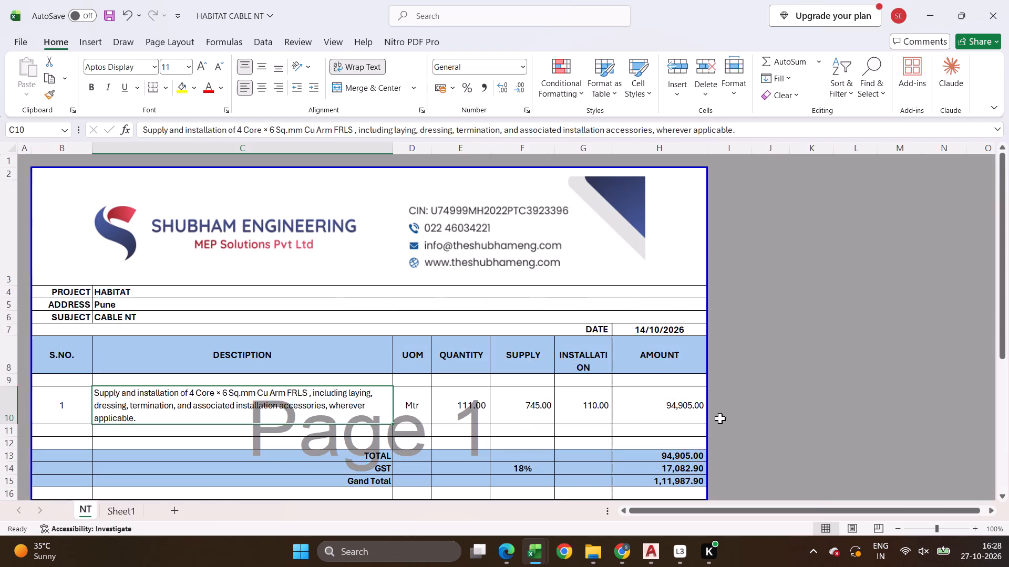
{"action": "left_click", "coordinate": [527, 416]}
{"action": "key", "text": "equal"}
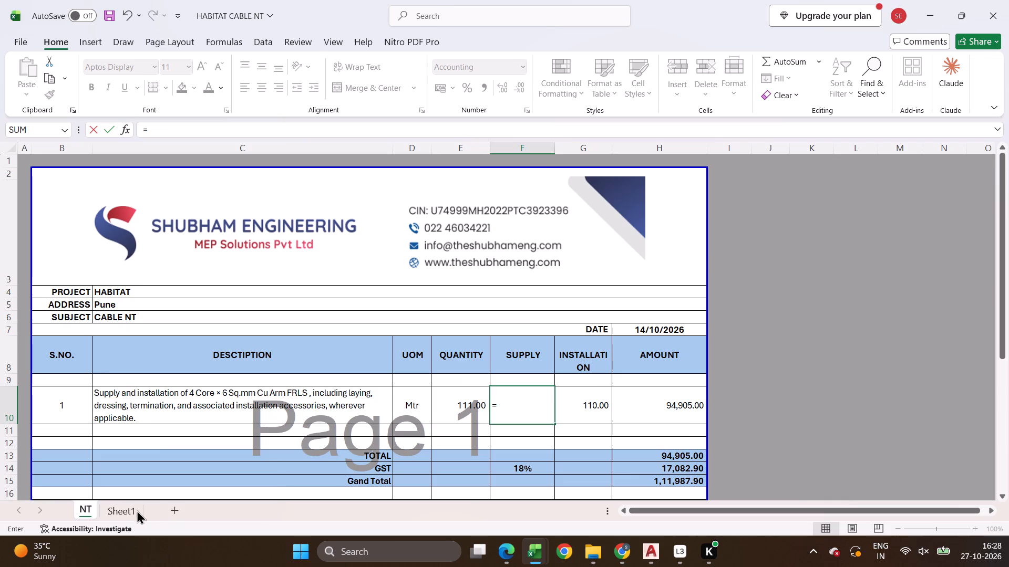
{"action": "left_click", "coordinate": [129, 510]}
{"action": "left_click", "coordinate": [684, 460]}
{"action": "key", "text": "Return"}
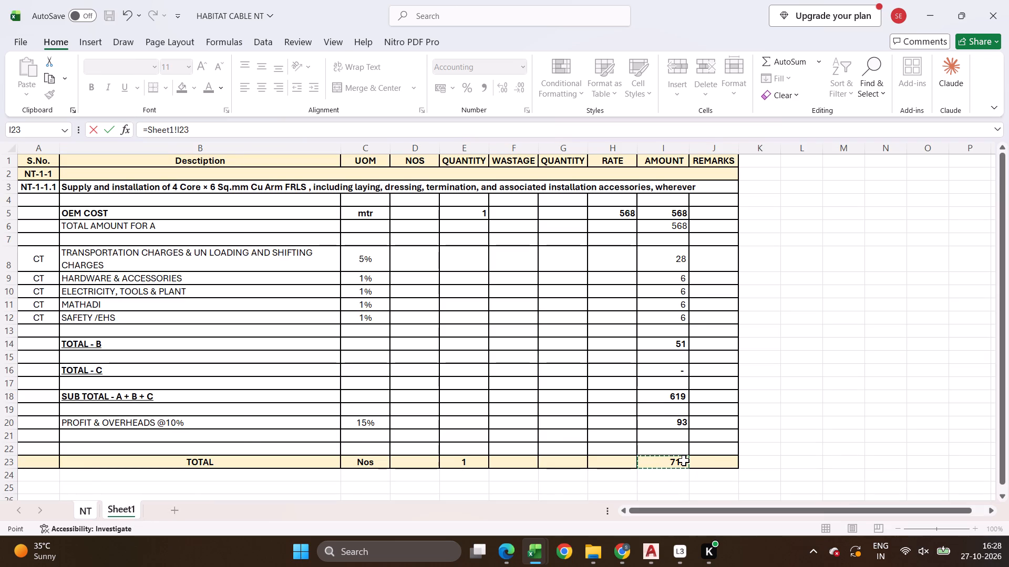
Check the Profit & Overheads and transportation percentages in Sheet1, and review the installation rate and totals on the NT sheet.
{"action": "left_click", "coordinate": [123, 508]}
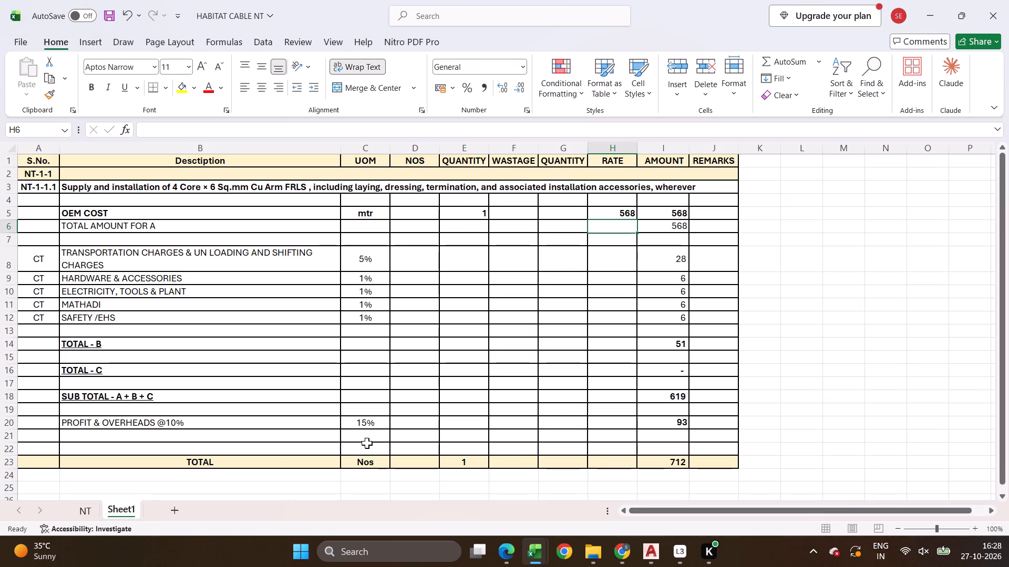
{"action": "left_click", "coordinate": [363, 427]}
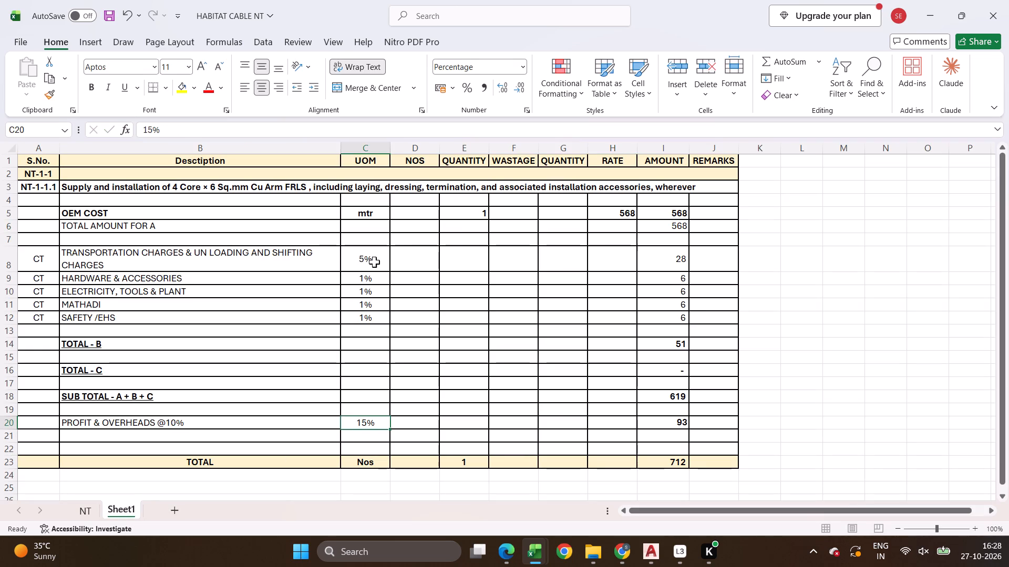
{"action": "left_click", "coordinate": [375, 260]}
{"action": "left_click", "coordinate": [88, 513]}
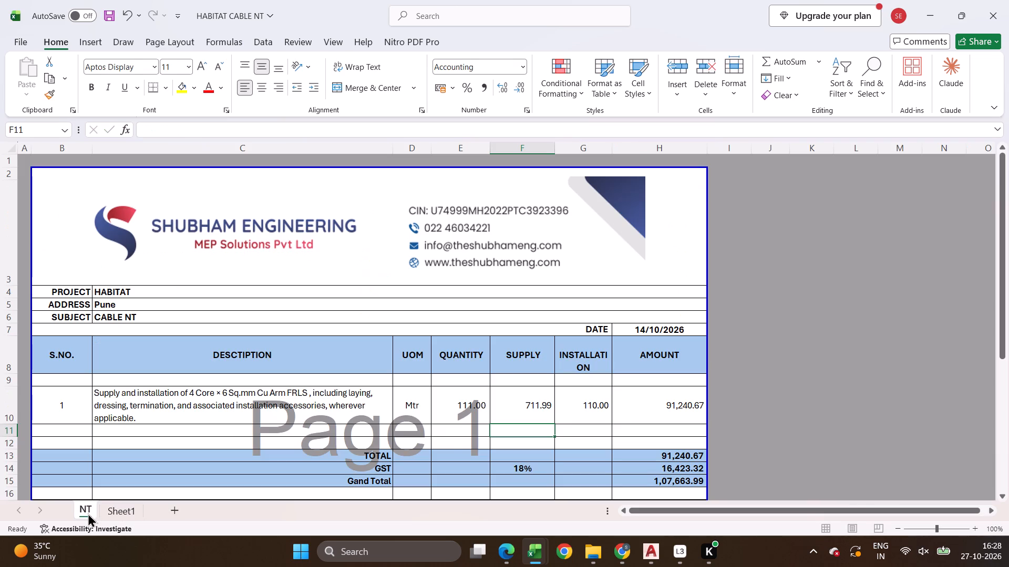
{"action": "scroll", "coordinate": [491, 427], "scroll_direction": "down", "scroll_amount": 2}
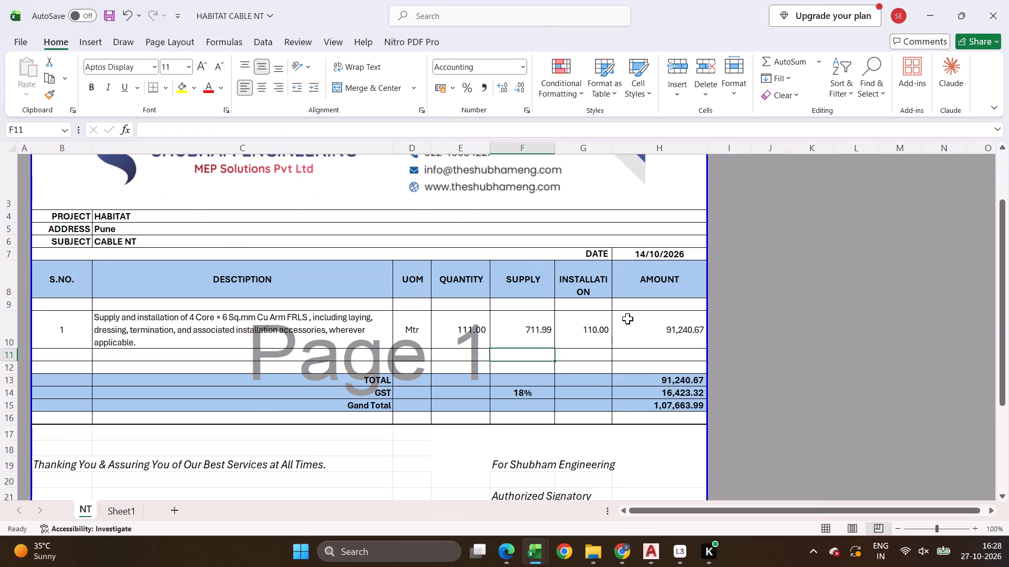
{"action": "left_click", "coordinate": [595, 324]}
{"action": "scroll", "coordinate": [480, 391], "scroll_direction": "down", "scroll_amount": 2}
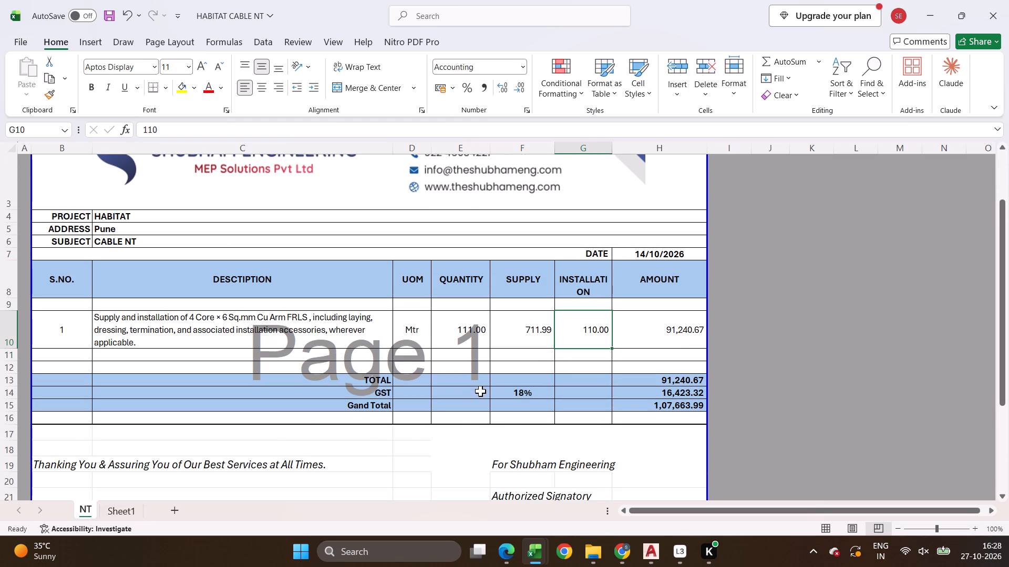
{"action": "scroll", "coordinate": [480, 391], "scroll_direction": "down", "scroll_amount": 2}
{"action": "scroll", "coordinate": [384, 435], "scroll_direction": "up", "scroll_amount": 4}
Save the HABITAT CABLE NT workbook.
{"action": "key", "text": "ctrl+s"}
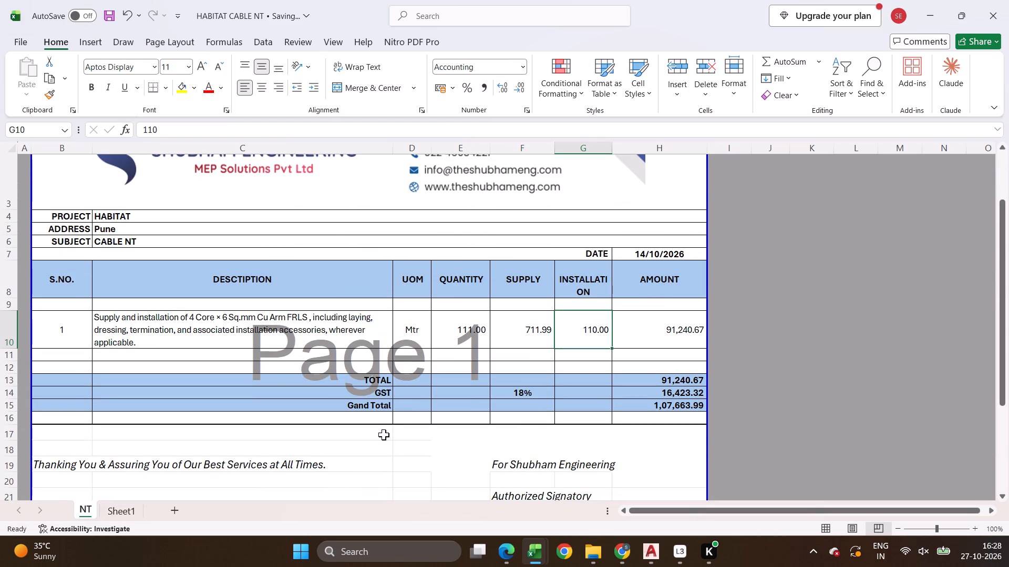
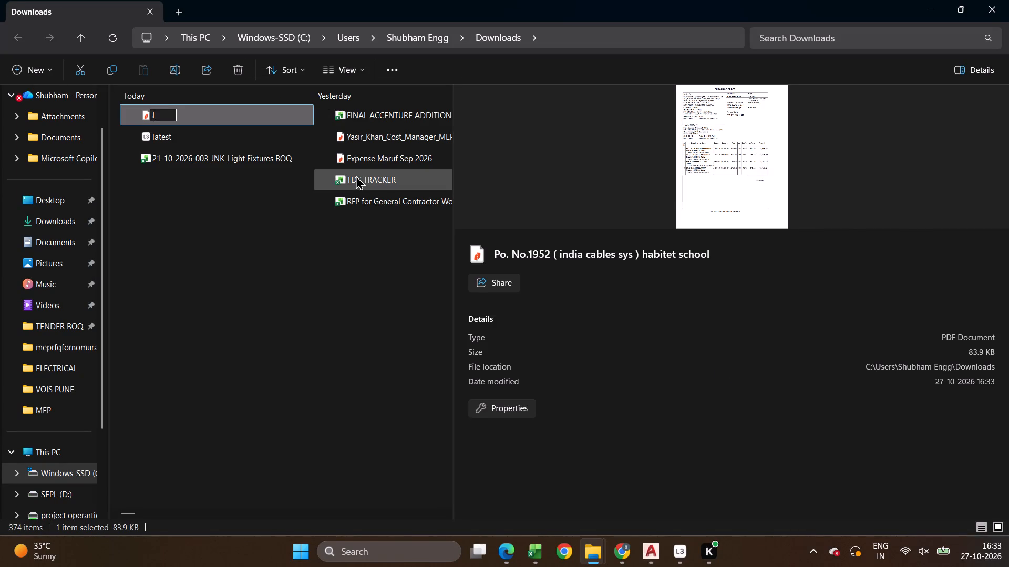
Rename the downloaded India Cables purchase order PDF, Po. No.1952, as INDIA CABLE PO.
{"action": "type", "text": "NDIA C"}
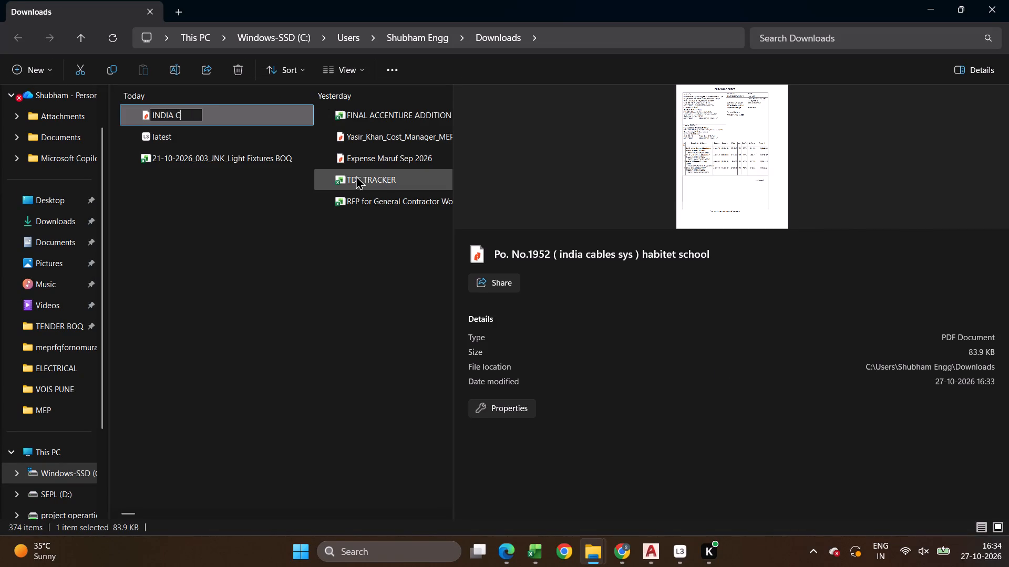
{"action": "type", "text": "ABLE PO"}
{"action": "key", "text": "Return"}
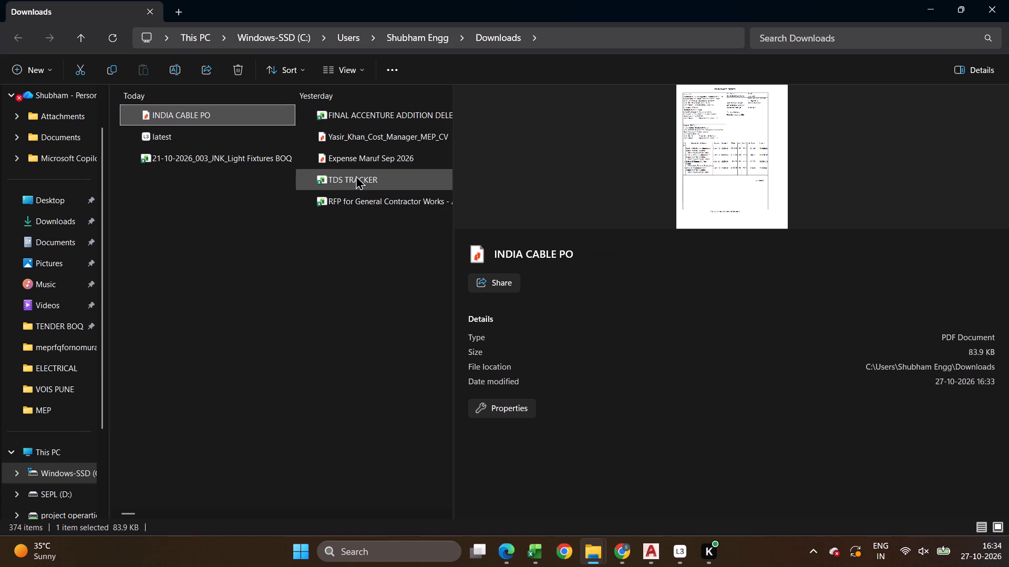
Open the INDIA CABLE PO file to view the purchase order's cable rates.
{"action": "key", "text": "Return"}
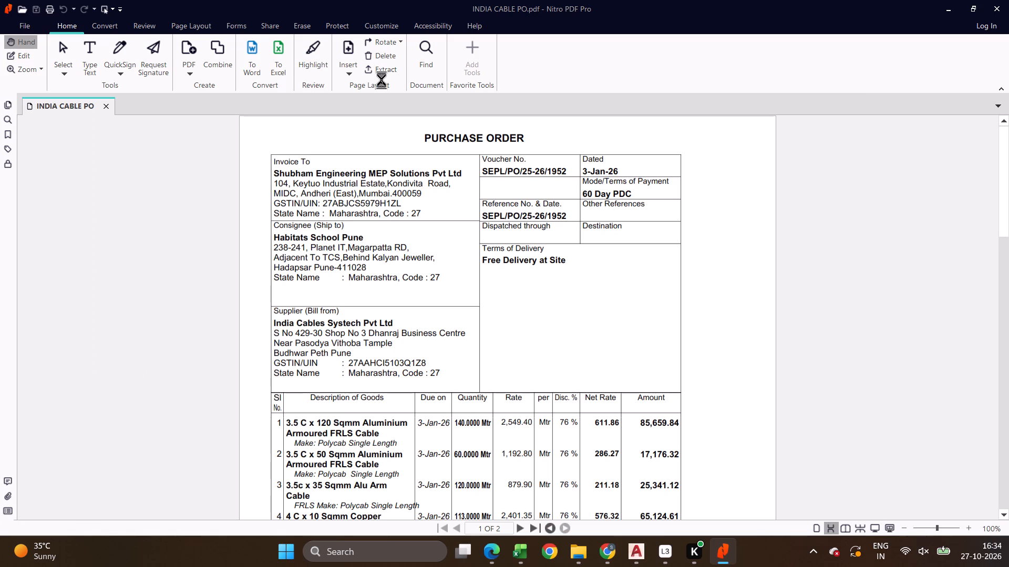
Delete the current first page of the INDIA CABLE PO purchase order.
{"action": "left_click", "coordinate": [387, 60]}
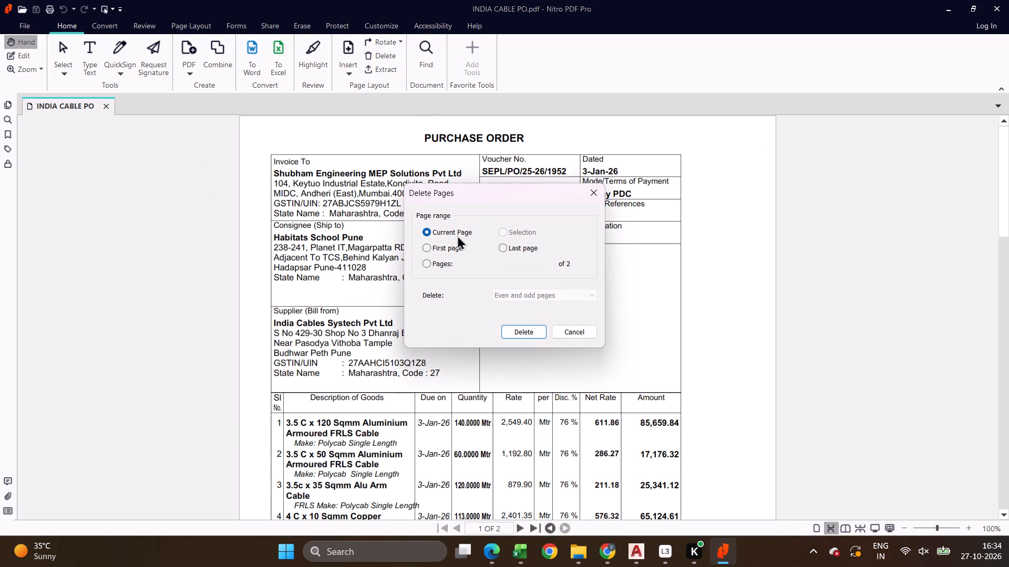
{"action": "left_click", "coordinate": [518, 328]}
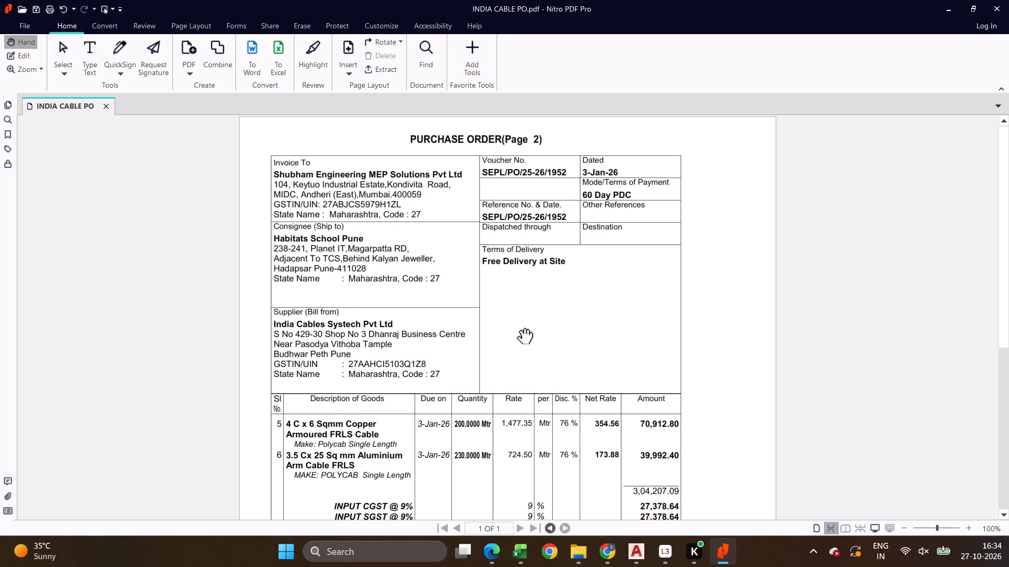
Change the page number in the remaining page's heading so it reads "PURCHASE ORDER(Page 1)".
{"action": "scroll", "coordinate": [518, 328], "scroll_direction": "down", "scroll_amount": 10}
{"action": "scroll", "coordinate": [518, 328], "scroll_direction": "up", "scroll_amount": 10}
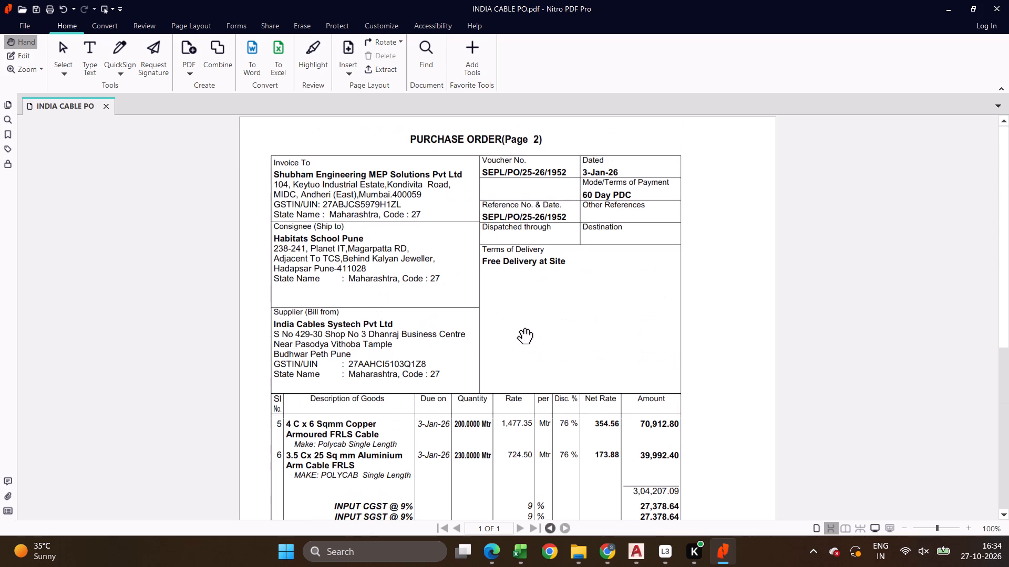
{"action": "left_click", "coordinate": [11, 57]}
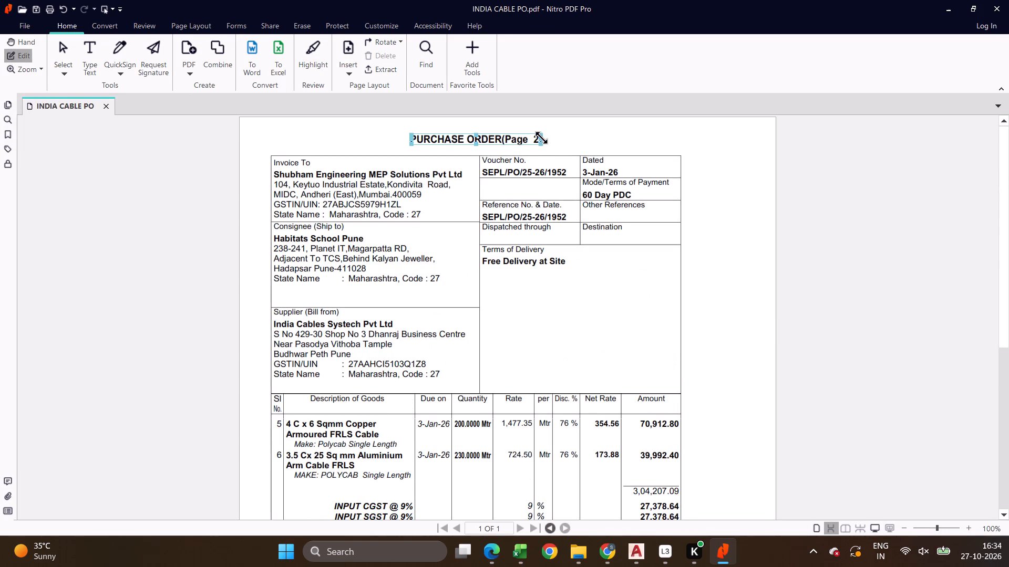
{"action": "left_click", "coordinate": [531, 140]}
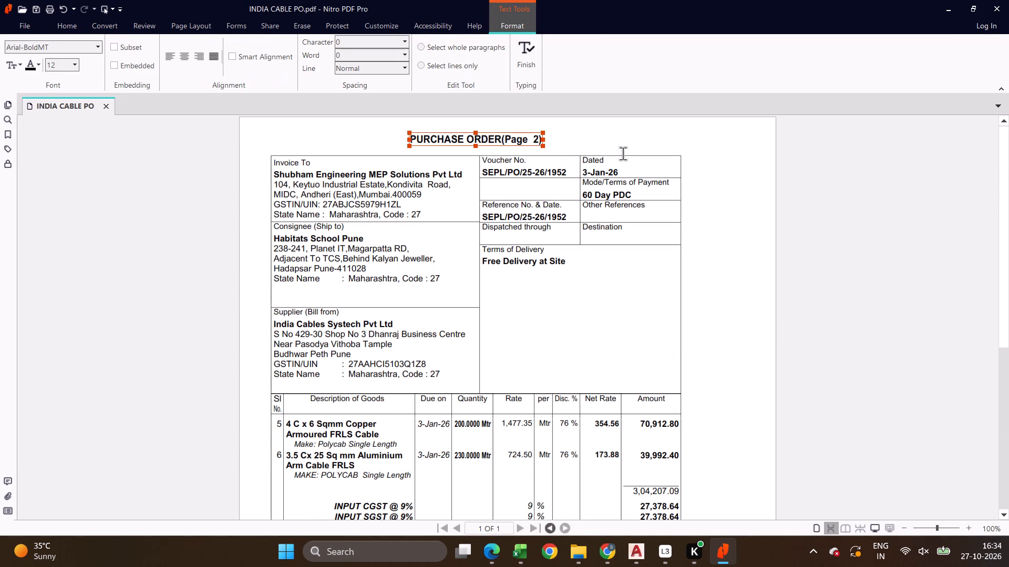
{"action": "key", "text": "Delete"}
{"action": "key", "text": "Delete"}
{"action": "key", "text": "1"}
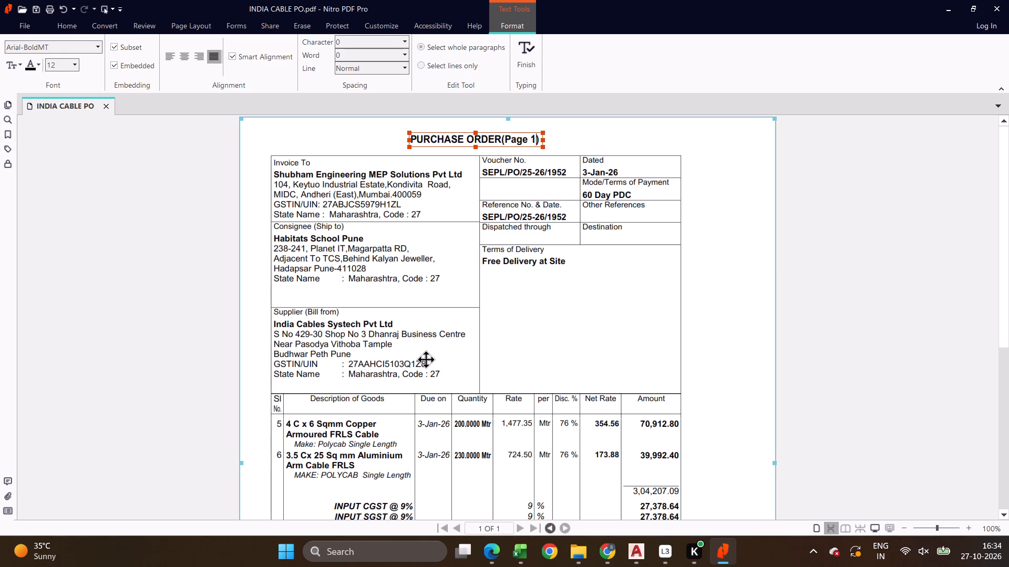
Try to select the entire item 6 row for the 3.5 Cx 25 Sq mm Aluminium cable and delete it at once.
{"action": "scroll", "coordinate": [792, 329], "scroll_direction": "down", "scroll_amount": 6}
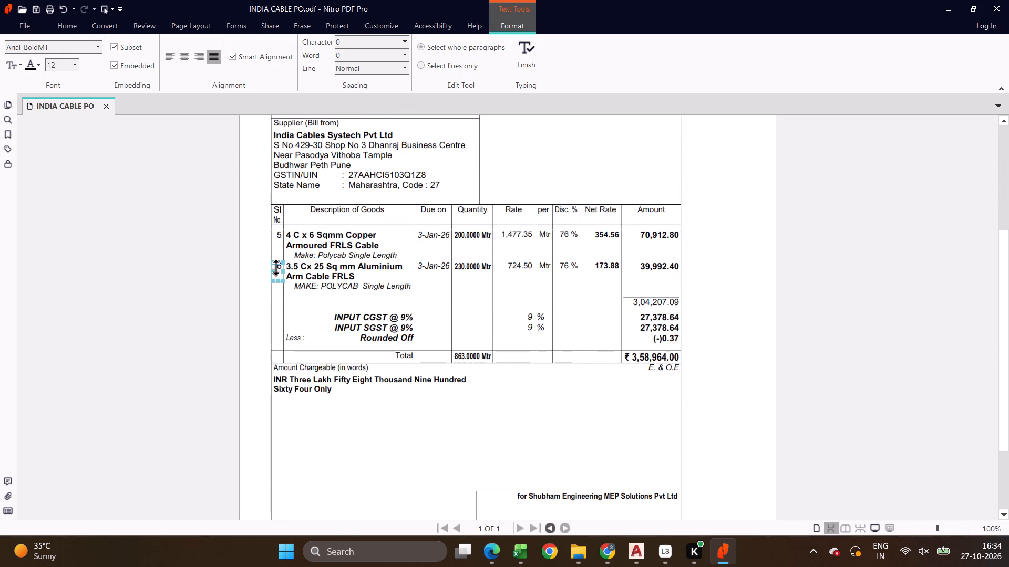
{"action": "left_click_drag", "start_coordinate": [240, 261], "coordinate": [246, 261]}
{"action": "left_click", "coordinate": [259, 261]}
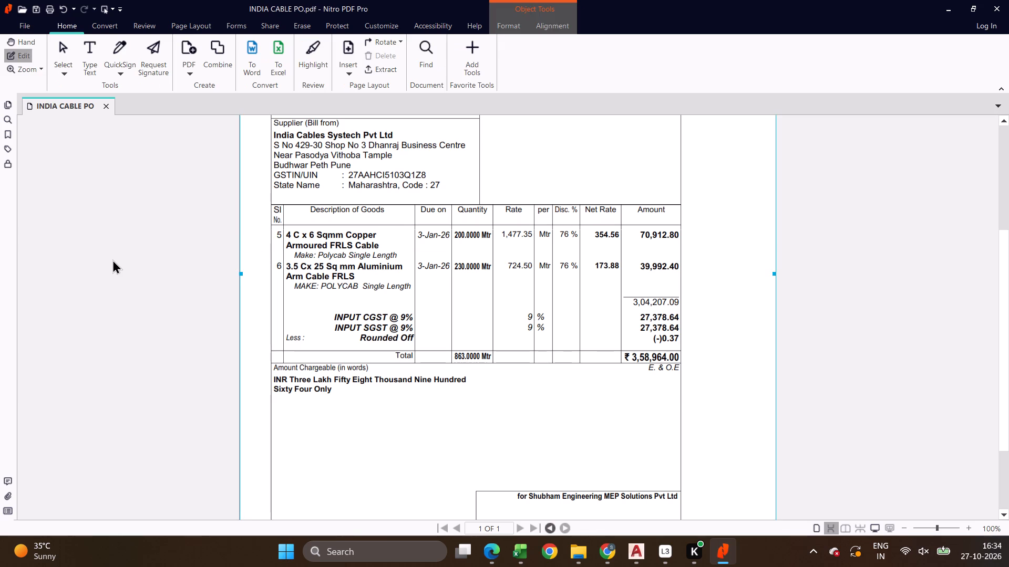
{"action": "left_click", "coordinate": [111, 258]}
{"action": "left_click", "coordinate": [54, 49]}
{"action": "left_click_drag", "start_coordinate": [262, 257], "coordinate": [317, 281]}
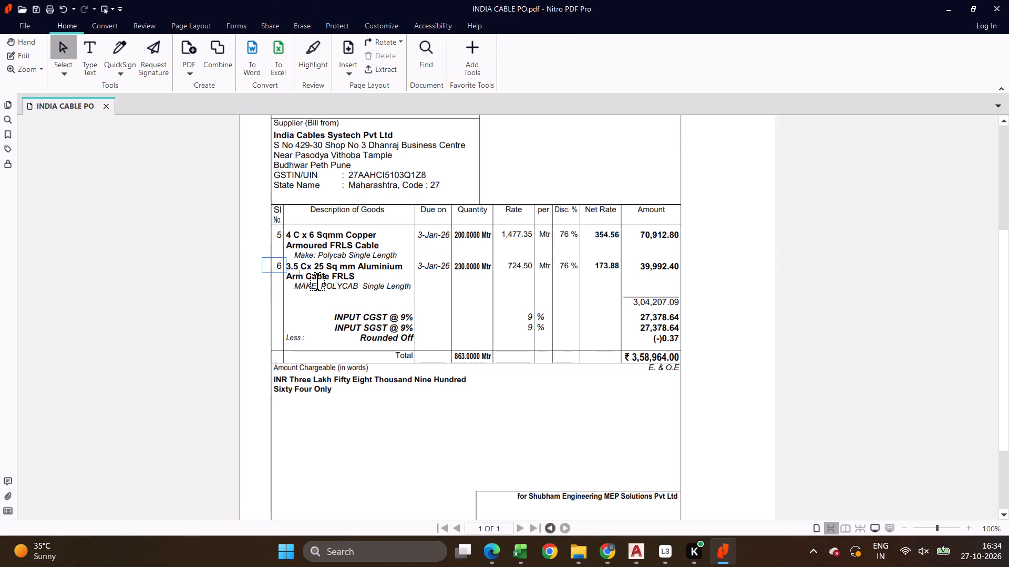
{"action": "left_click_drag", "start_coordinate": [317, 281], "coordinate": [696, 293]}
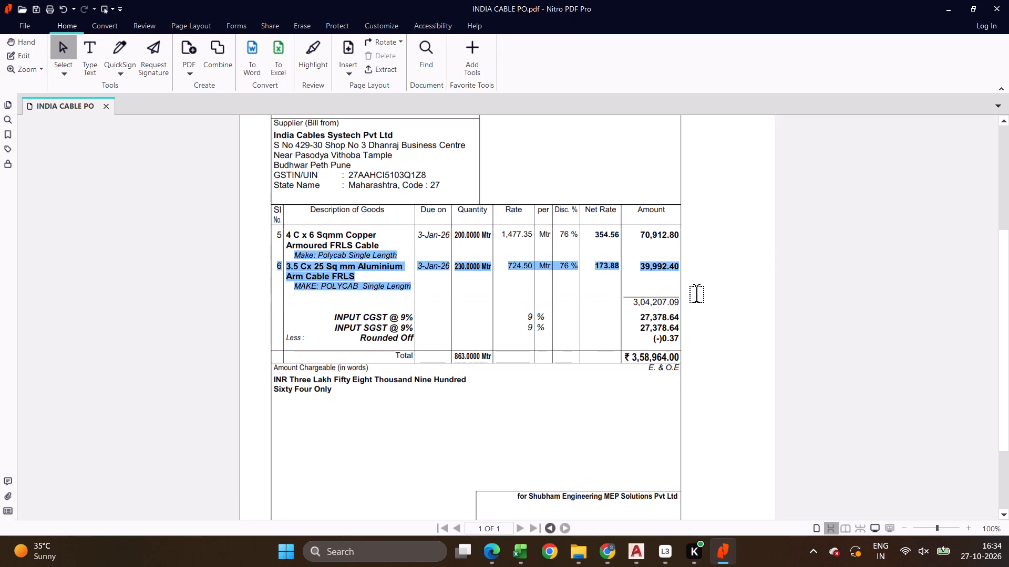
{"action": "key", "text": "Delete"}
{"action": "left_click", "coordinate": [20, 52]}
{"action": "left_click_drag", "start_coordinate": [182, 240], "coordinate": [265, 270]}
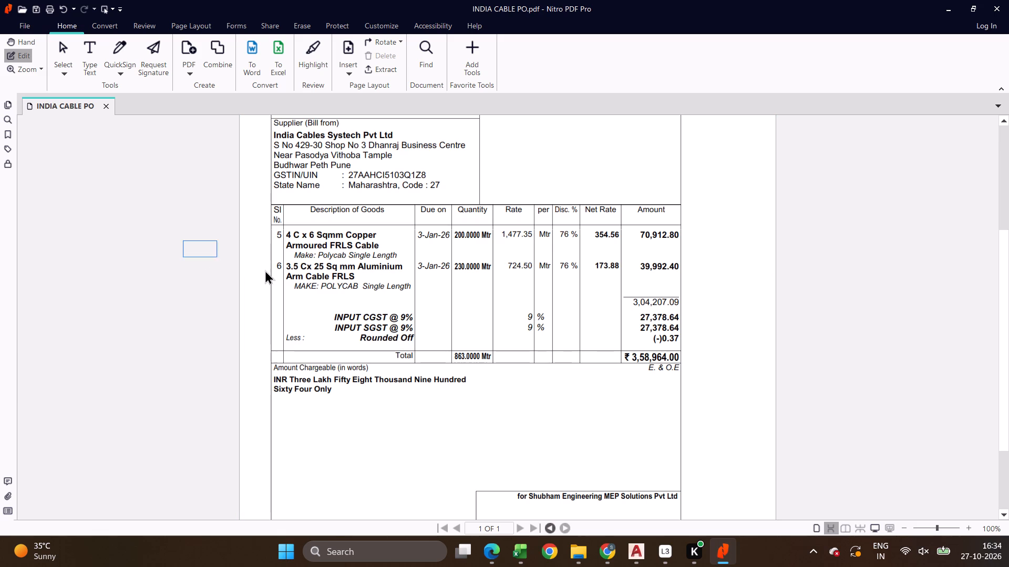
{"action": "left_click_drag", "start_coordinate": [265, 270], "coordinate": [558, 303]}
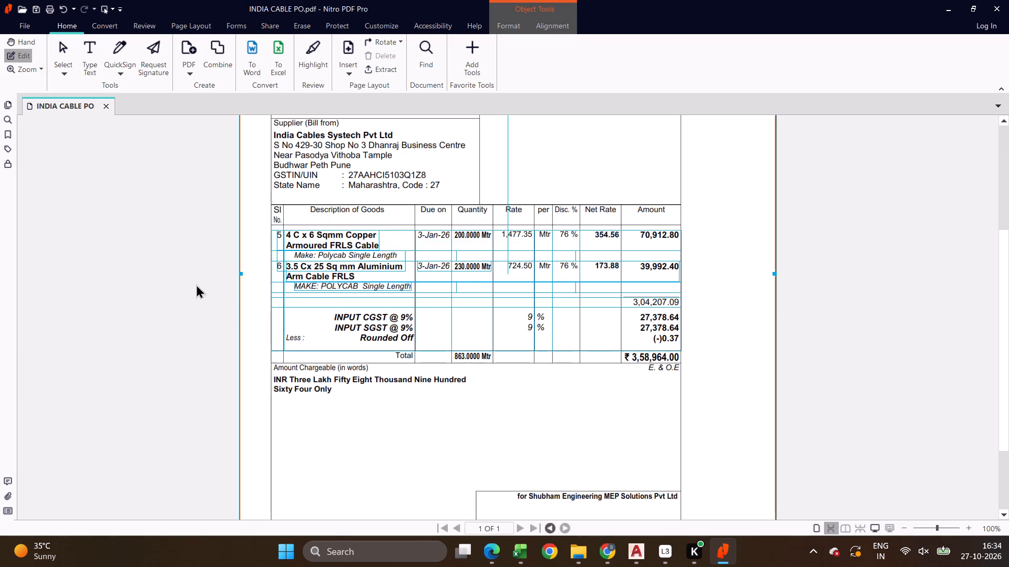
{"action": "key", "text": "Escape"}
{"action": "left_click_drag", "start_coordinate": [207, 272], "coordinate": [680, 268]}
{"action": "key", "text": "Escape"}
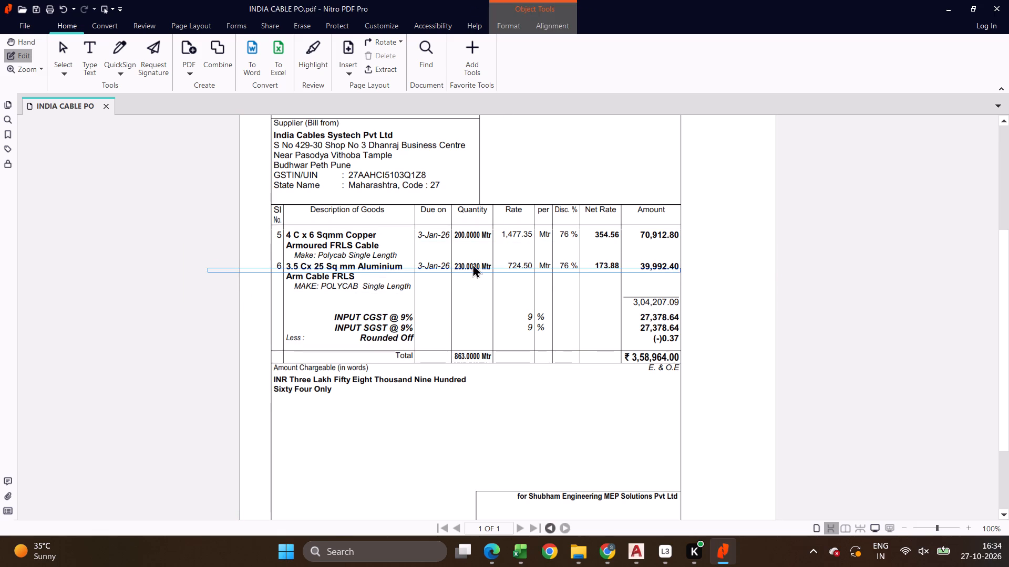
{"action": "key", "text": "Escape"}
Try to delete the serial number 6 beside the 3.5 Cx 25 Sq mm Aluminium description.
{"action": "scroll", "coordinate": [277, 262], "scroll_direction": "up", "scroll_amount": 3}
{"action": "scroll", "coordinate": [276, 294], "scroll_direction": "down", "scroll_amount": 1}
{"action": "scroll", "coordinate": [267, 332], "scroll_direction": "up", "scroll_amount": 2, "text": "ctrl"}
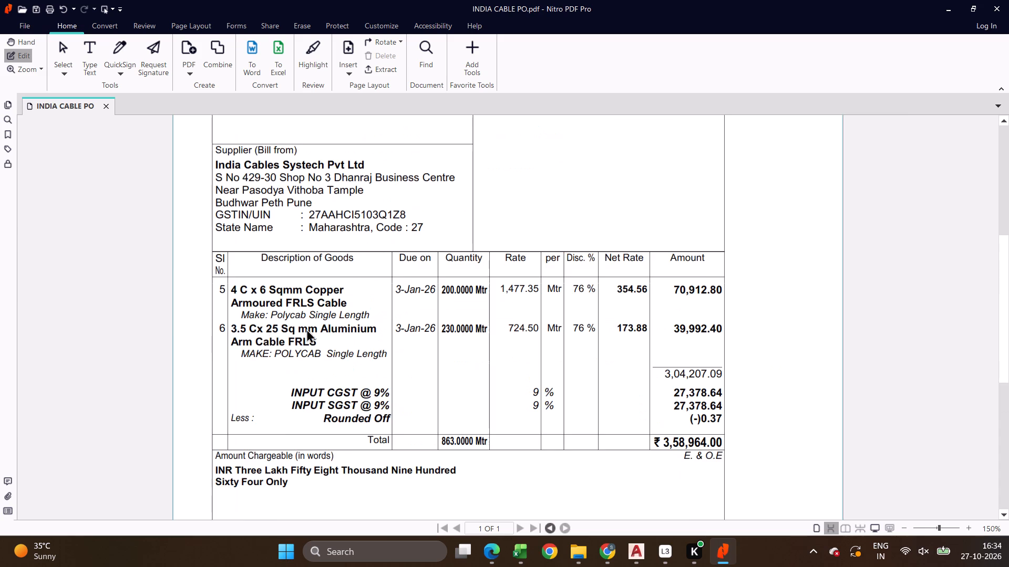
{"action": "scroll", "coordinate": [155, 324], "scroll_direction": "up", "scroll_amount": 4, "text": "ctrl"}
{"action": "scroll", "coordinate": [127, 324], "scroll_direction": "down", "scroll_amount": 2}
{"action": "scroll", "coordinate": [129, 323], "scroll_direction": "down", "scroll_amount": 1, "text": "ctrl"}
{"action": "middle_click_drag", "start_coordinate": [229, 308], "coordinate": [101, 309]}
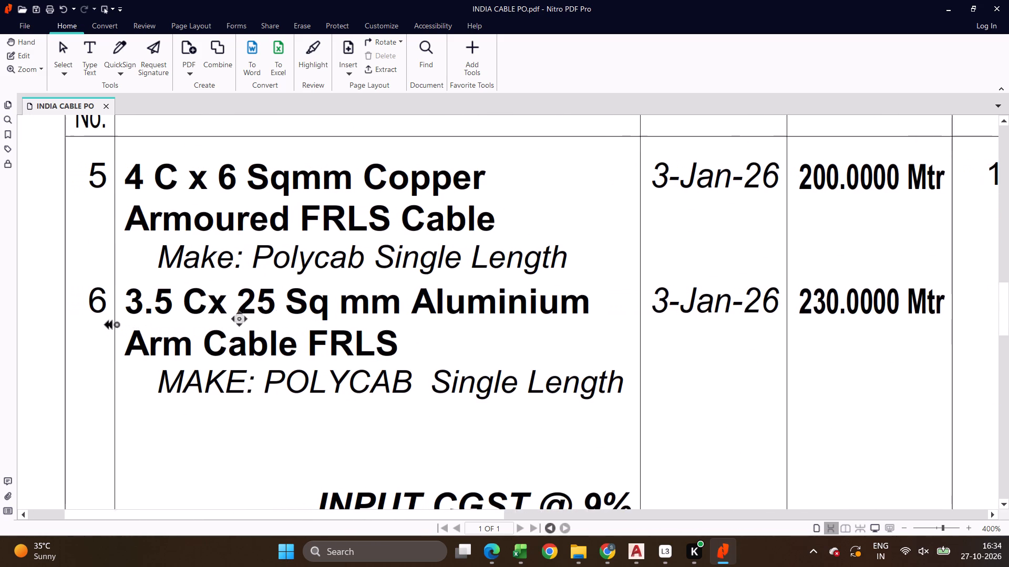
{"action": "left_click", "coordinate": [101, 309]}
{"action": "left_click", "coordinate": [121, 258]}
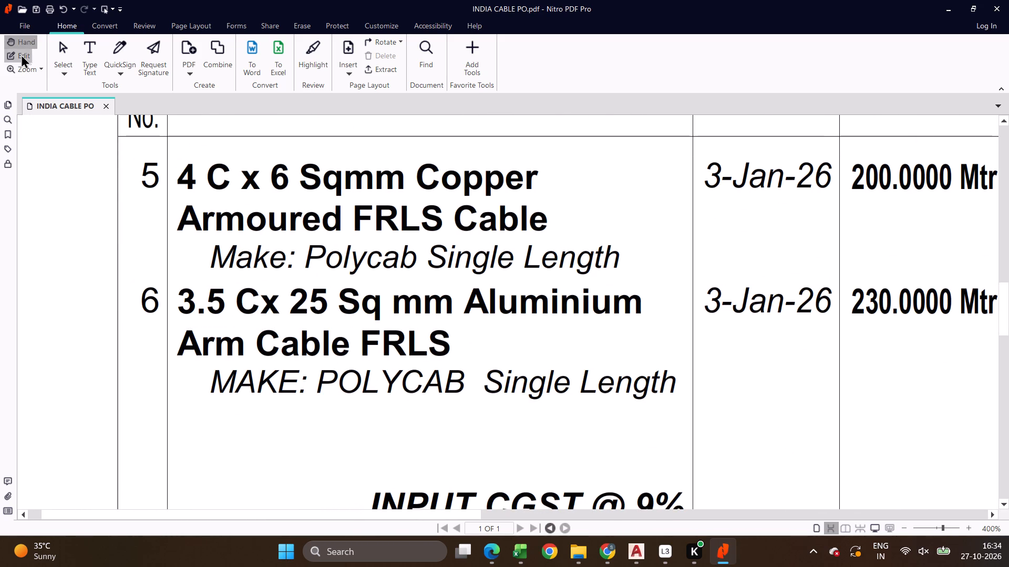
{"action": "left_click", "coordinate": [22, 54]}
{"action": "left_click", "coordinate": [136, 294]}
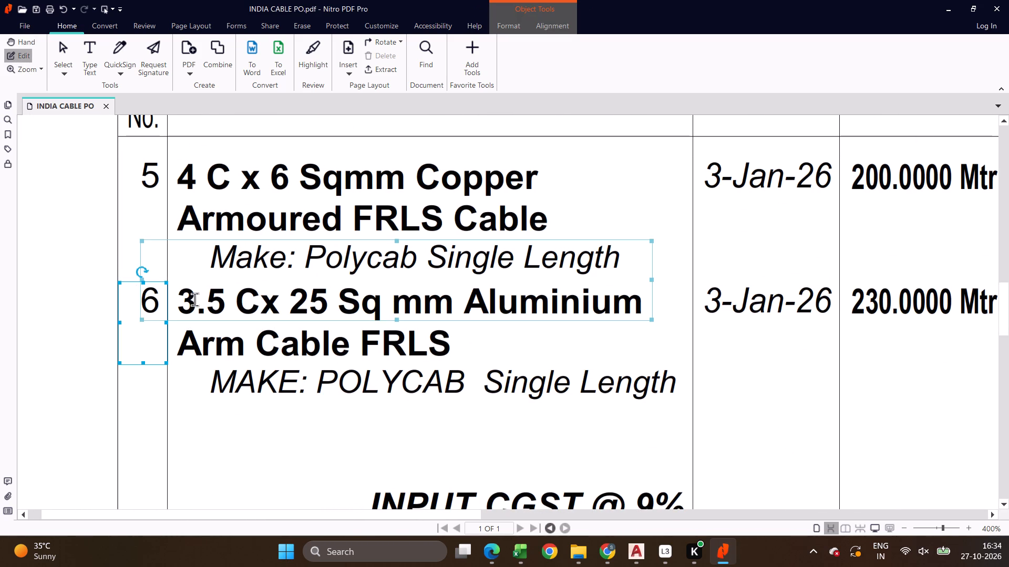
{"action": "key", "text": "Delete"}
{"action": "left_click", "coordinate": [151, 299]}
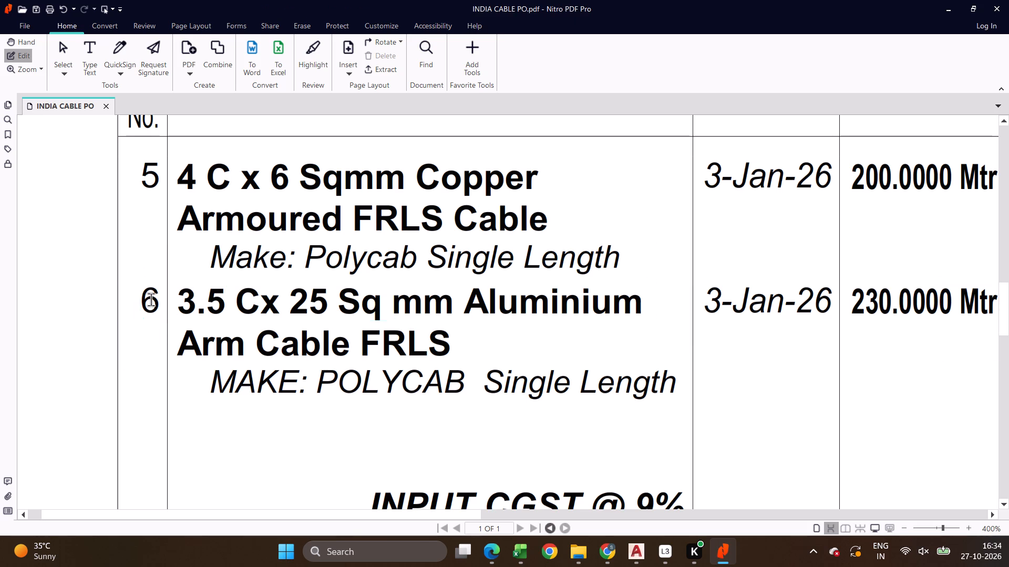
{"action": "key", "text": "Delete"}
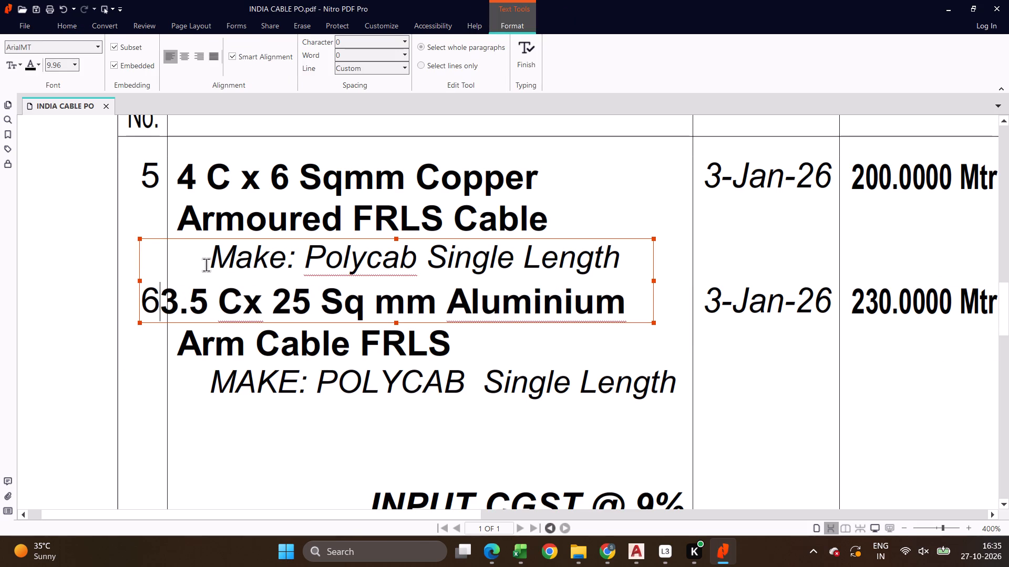
Delete the "Arm Cable FRLS" line from item 6's description.
{"action": "left_click", "coordinate": [334, 371]}
{"action": "left_click", "coordinate": [323, 322]}
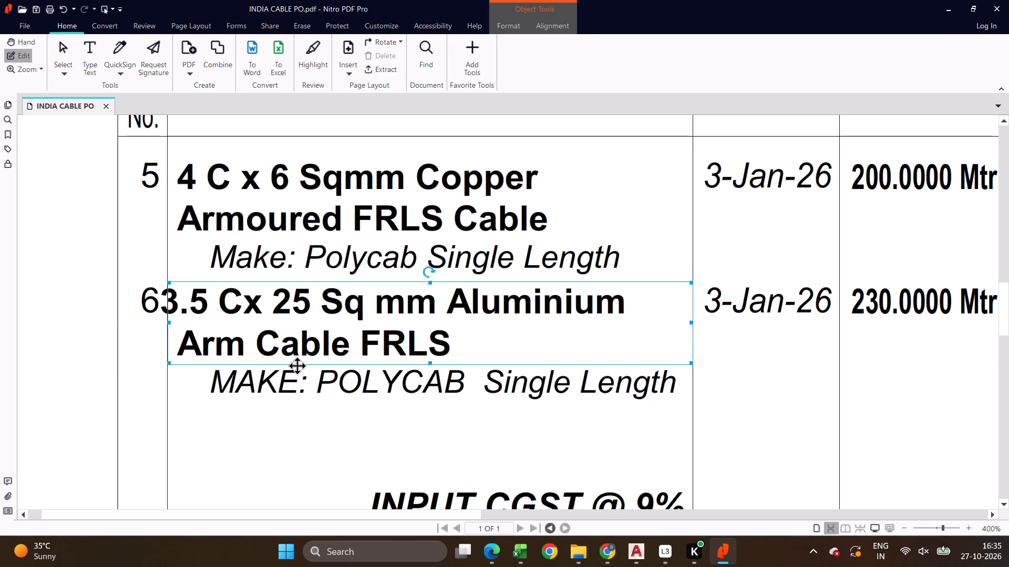
{"action": "left_click", "coordinate": [294, 361]}
{"action": "key", "text": "Delete"}
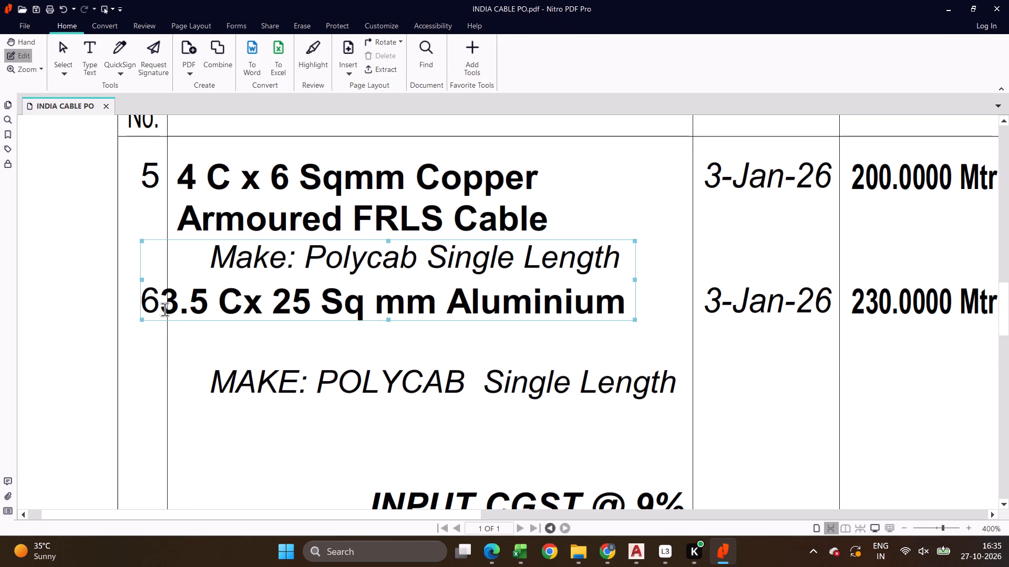
Delete the text block combining item 5's make line with item 6's serial number and 3.5 Cx 25 Sq mm Aluminium description.
{"action": "left_click", "coordinate": [152, 318]}
{"action": "left_click", "coordinate": [150, 320]}
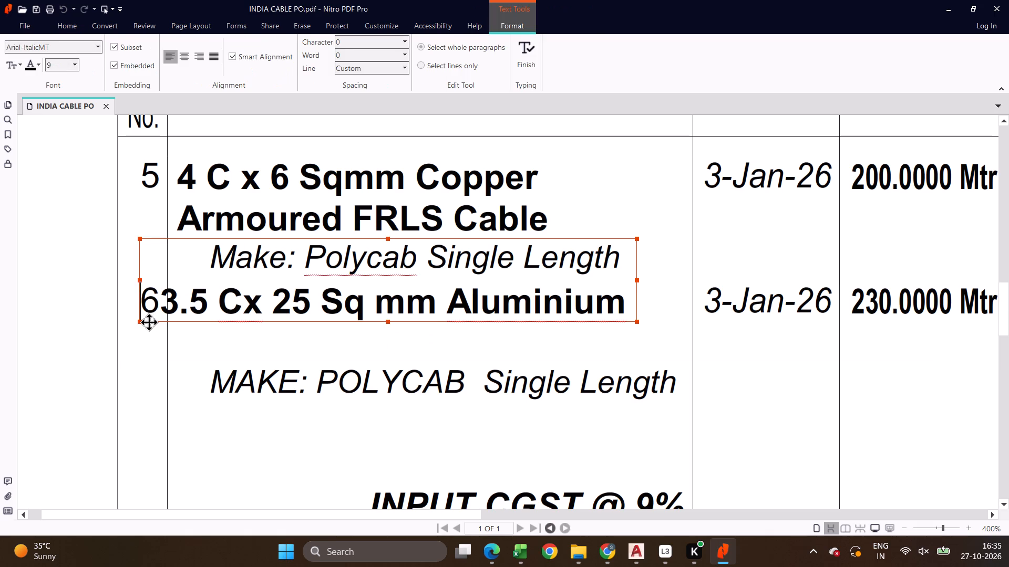
{"action": "left_click", "coordinate": [149, 322]}
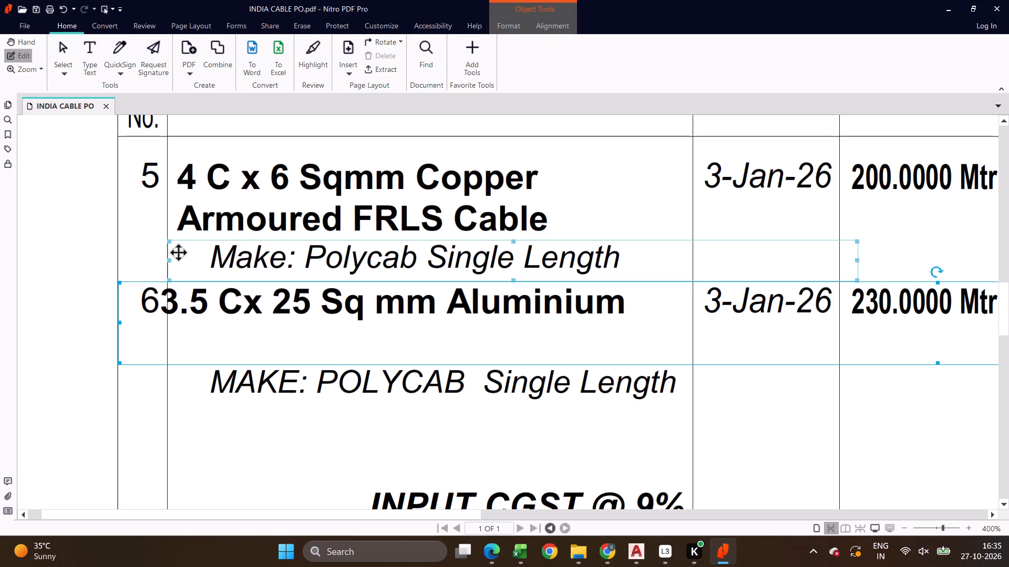
{"action": "left_click", "coordinate": [85, 385]}
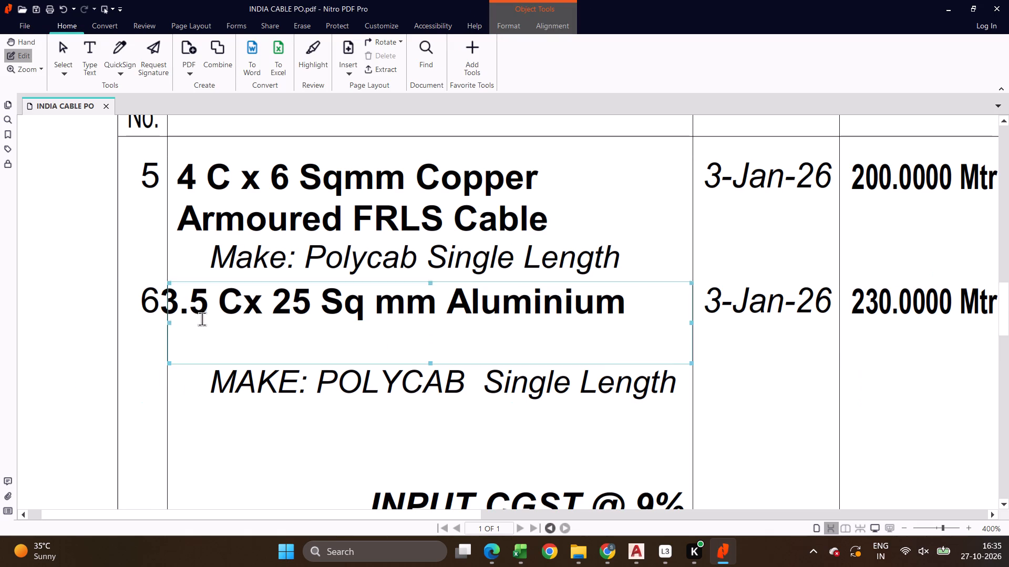
{"action": "left_click", "coordinate": [184, 320]}
{"action": "key", "text": "Delete"}
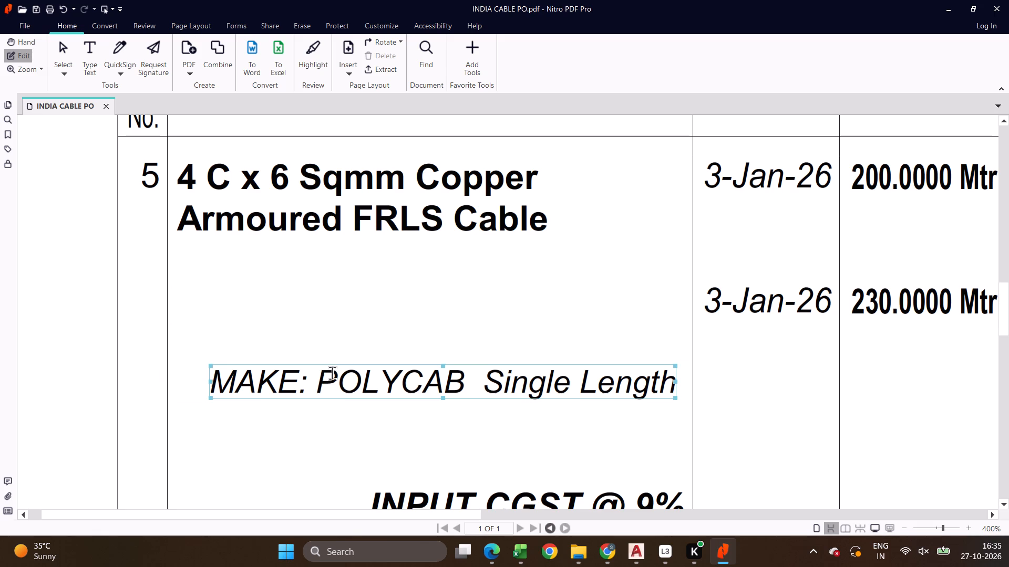
Move the leftover "MAKE: POLYCAB Single Length" line up to directly beneath item 5's description.
{"action": "left_click_drag", "start_coordinate": [330, 365], "coordinate": [337, 244]}
Delete item 6's leftover due date and 230.0000 Mtr quantity.
{"action": "scroll", "coordinate": [383, 359], "scroll_direction": "down", "scroll_amount": 2, "text": "ctrl"}
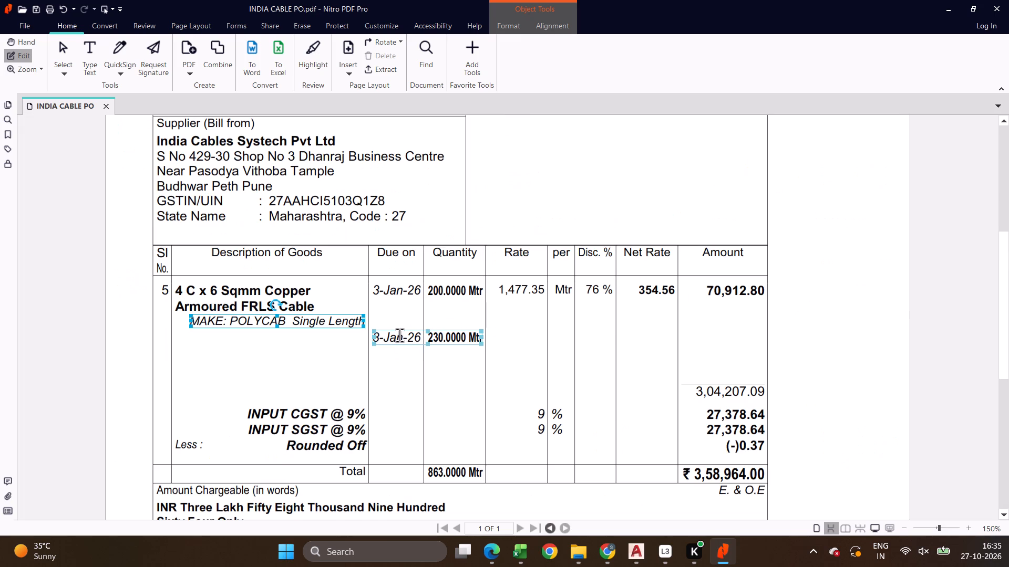
{"action": "left_click", "coordinate": [415, 331]}
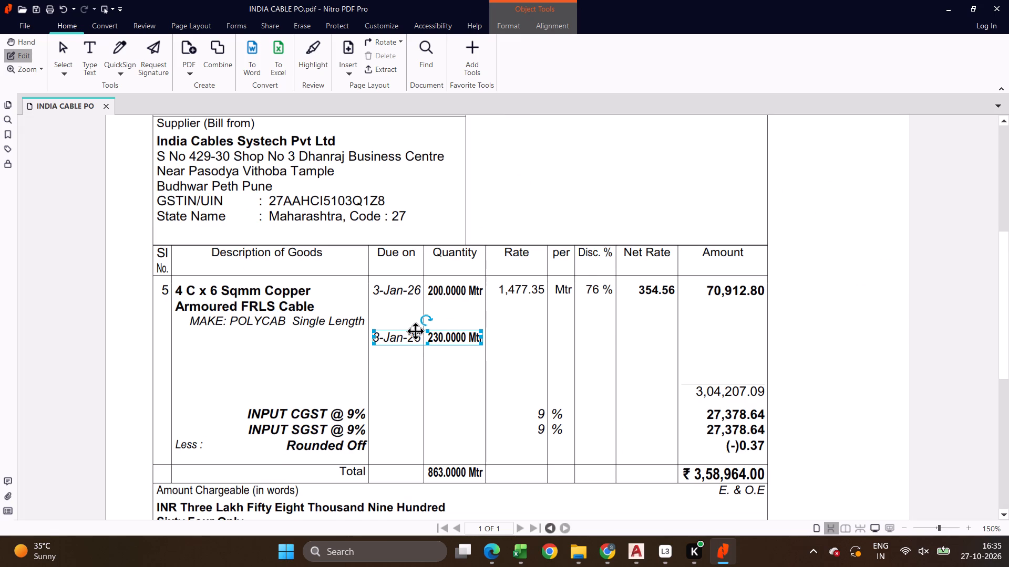
{"action": "key", "text": "Delete"}
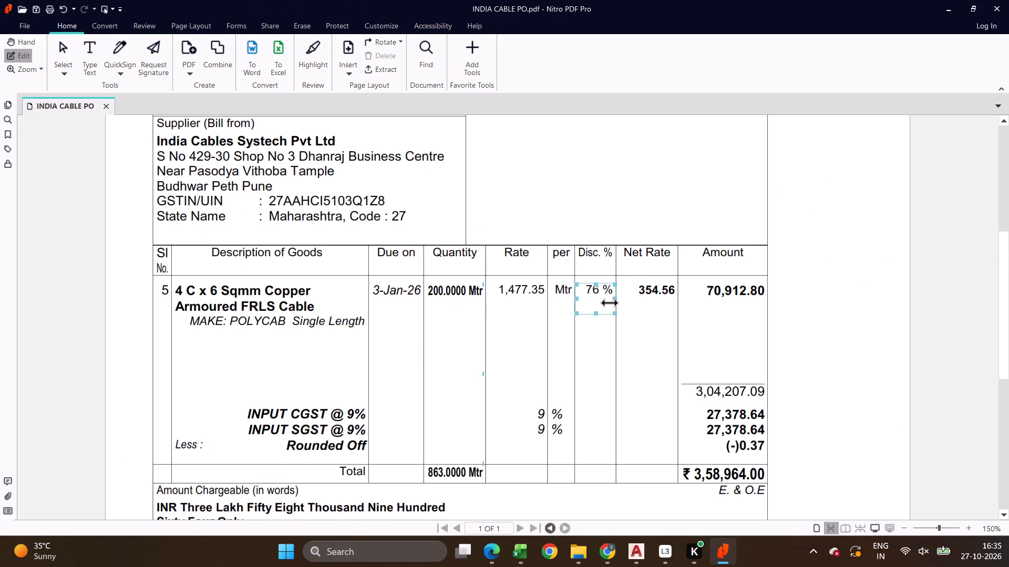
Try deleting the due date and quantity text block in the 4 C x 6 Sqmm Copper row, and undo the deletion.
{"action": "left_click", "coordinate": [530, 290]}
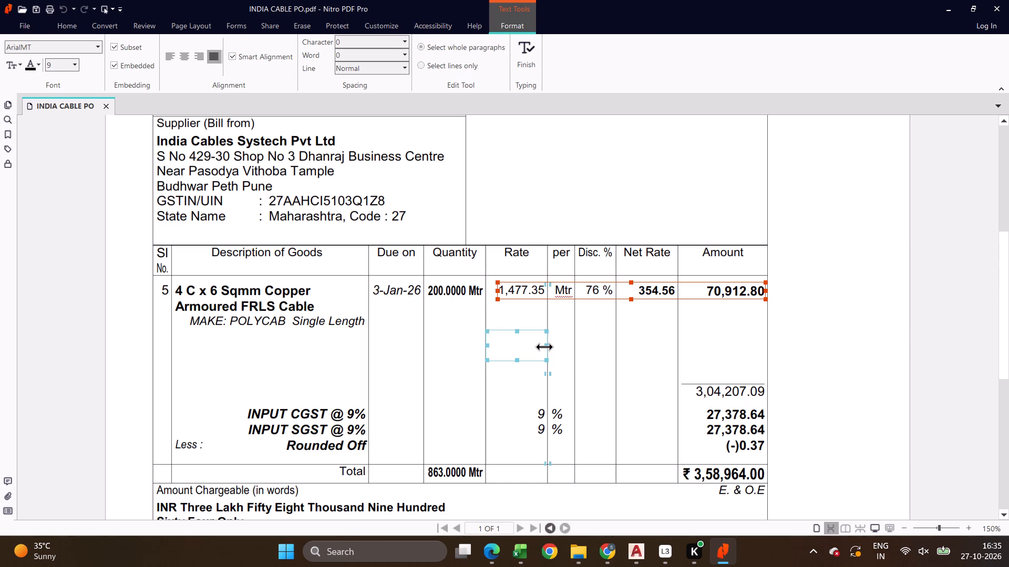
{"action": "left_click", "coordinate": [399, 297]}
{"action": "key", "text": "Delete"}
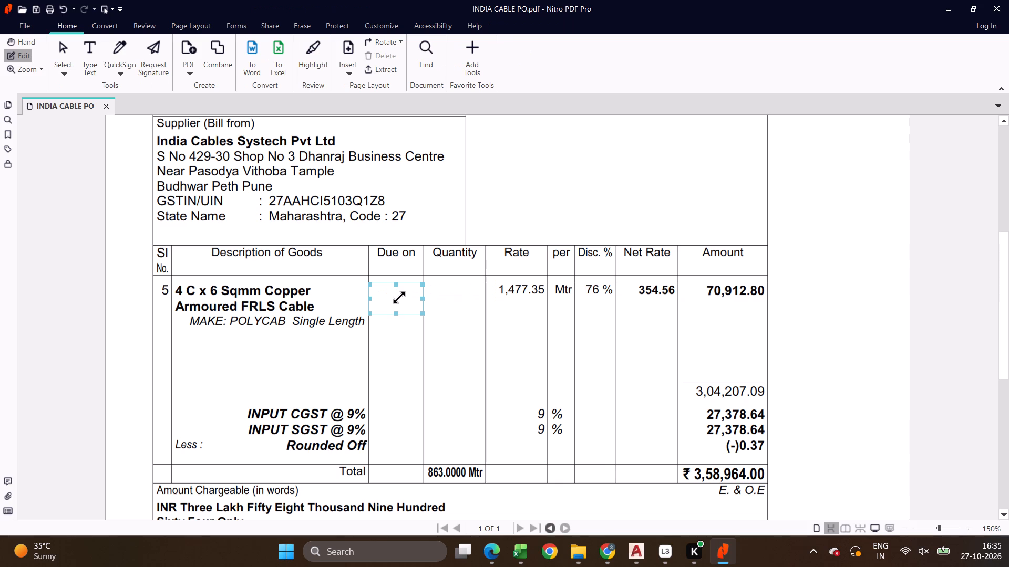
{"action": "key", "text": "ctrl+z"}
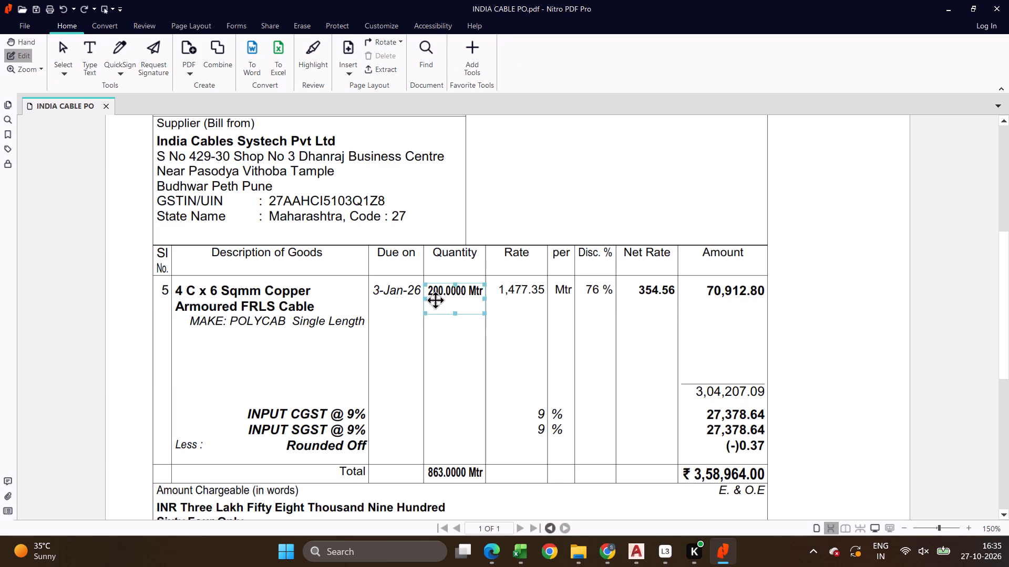
Delete only the 3-Jan-26 due date text from the 4 C x 6 Sqmm Copper cable row.
{"action": "left_click_drag", "start_coordinate": [419, 288], "coordinate": [364, 292]}
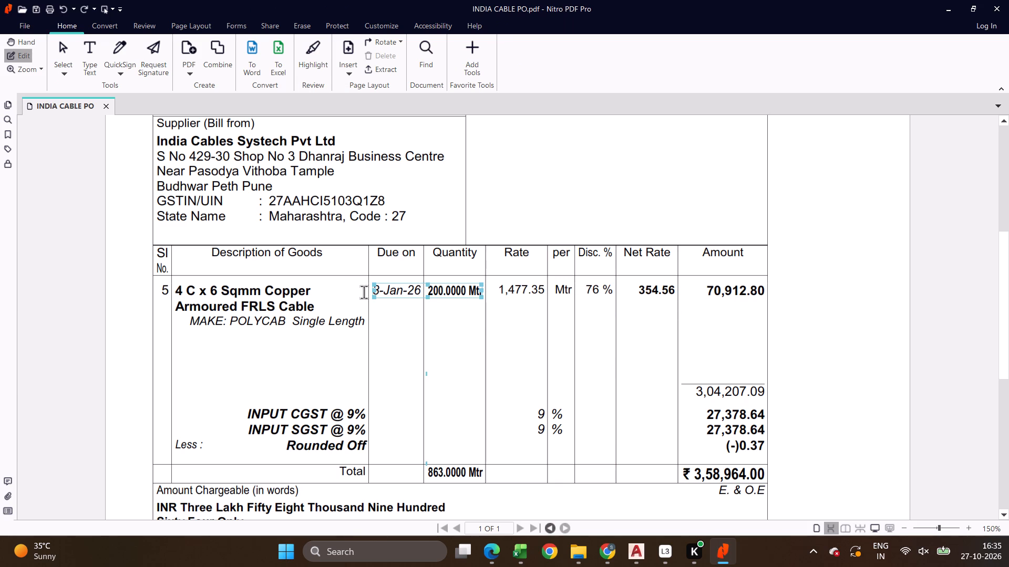
{"action": "left_click_drag", "start_coordinate": [364, 292], "coordinate": [373, 291]}
{"action": "key", "text": "Delete"}
{"action": "left_click", "coordinate": [593, 297]}
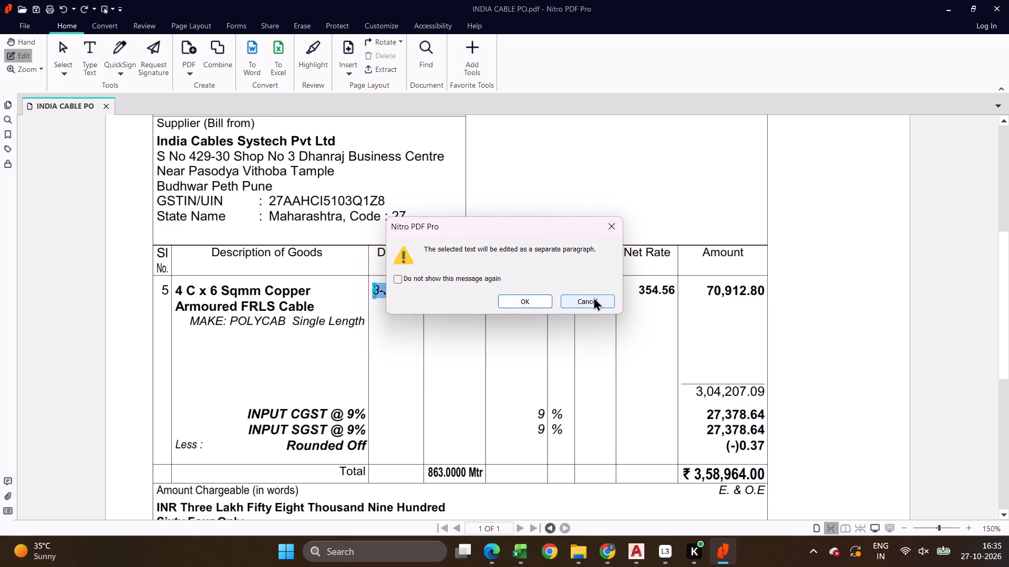
{"action": "key", "text": "BackSpace"}
{"action": "left_click", "coordinate": [418, 292]}
{"action": "left_click_drag", "start_coordinate": [418, 292], "coordinate": [375, 292]}
{"action": "key", "text": "BackSpace"}
{"action": "left_click", "coordinate": [455, 312]}
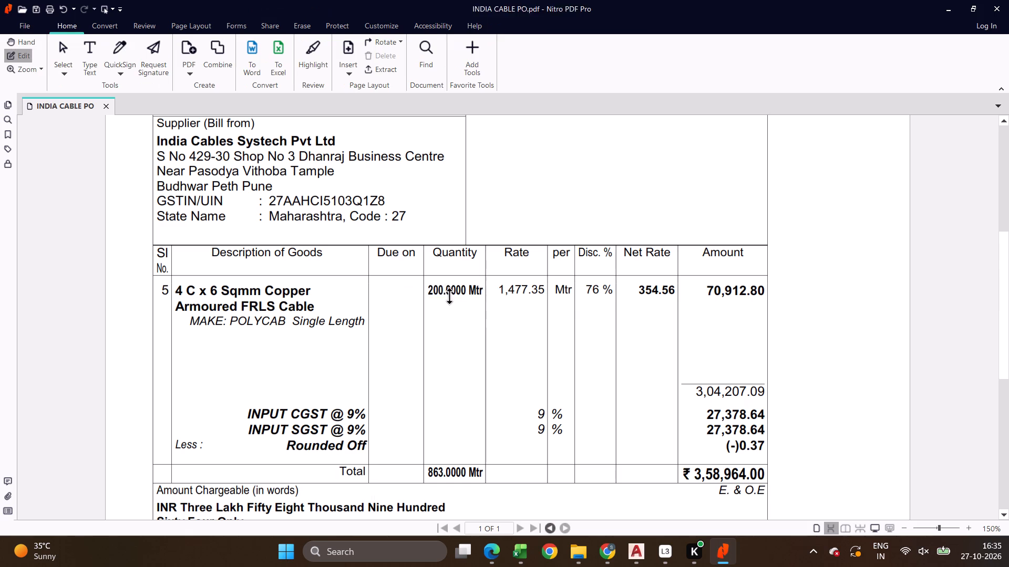
Set the quantity in the 4 C x 6 Sqmm Copper cable row to 120.0000 Mtr.
{"action": "left_click", "coordinate": [445, 288]}
{"action": "left_click", "coordinate": [443, 288]}
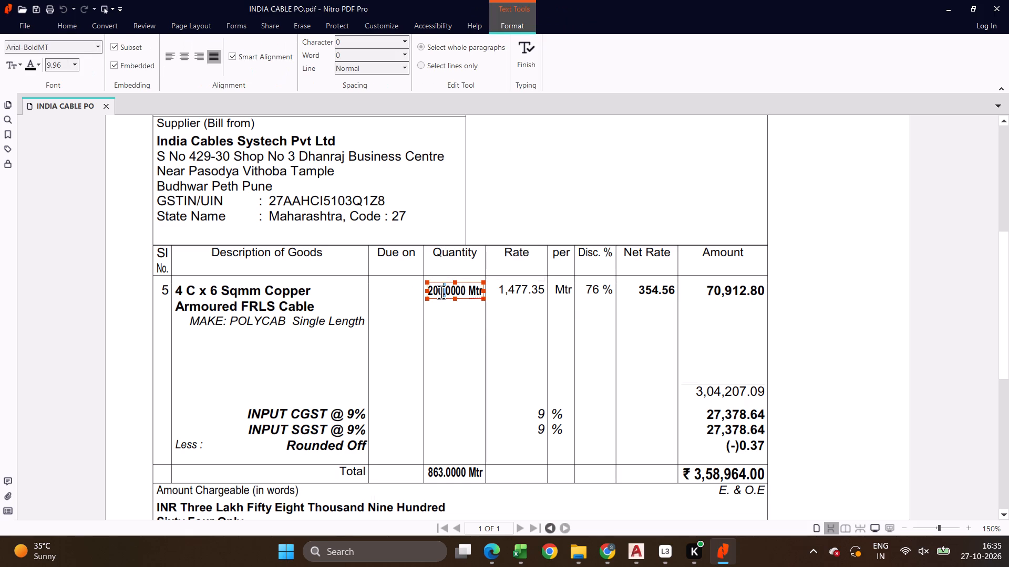
{"action": "left_click", "coordinate": [441, 292]}
{"action": "key", "text": "BackSpace"}
{"action": "key", "text": "BackSpace"}
{"action": "key", "text": "BackSpace"}
{"action": "type", "text": "120"}
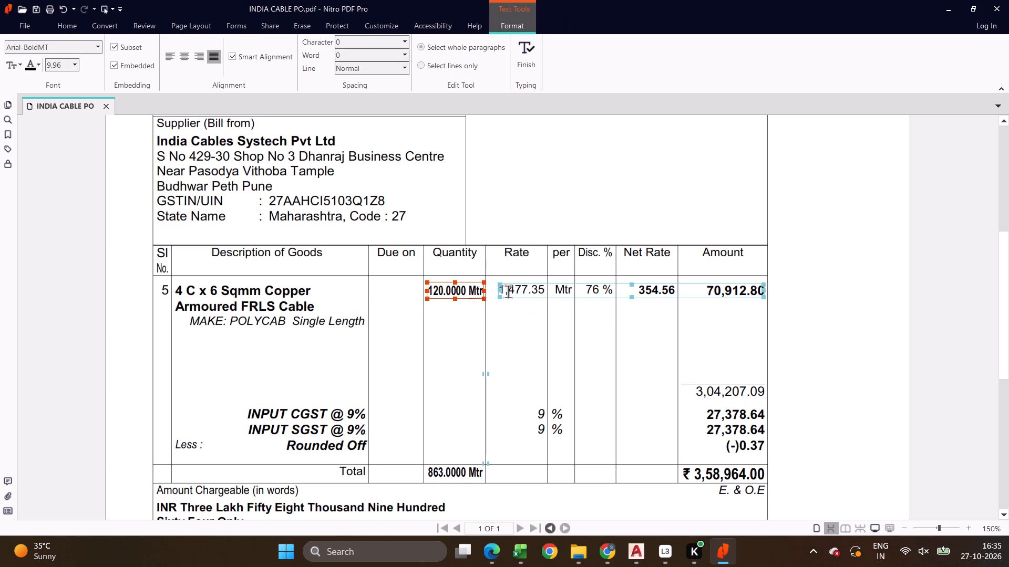
Delete the "Dated" label and its date from the purchase order header beside the voucher number.
{"action": "scroll", "coordinate": [508, 291], "scroll_direction": "up", "scroll_amount": 10}
{"action": "left_click", "coordinate": [668, 202]}
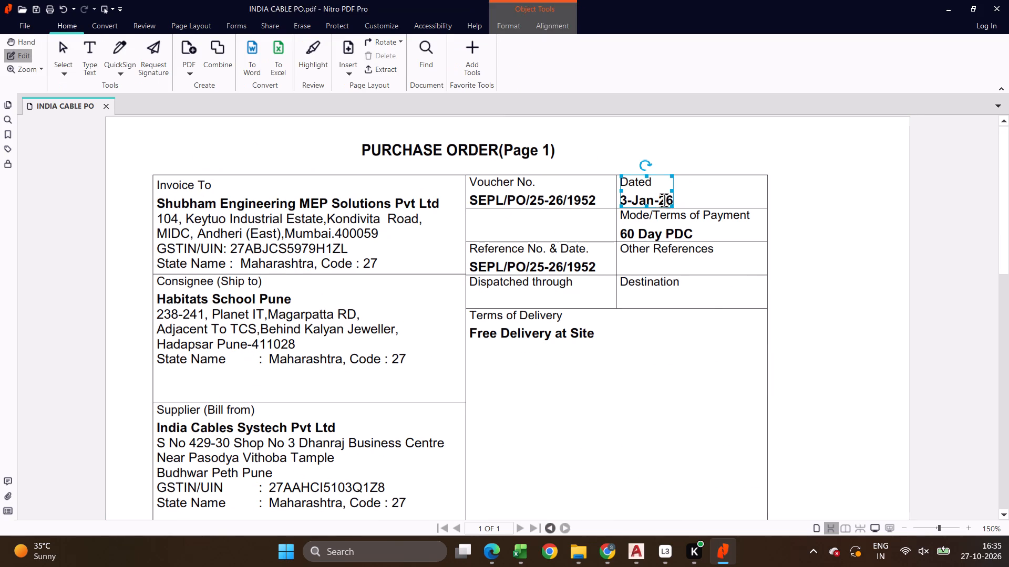
{"action": "left_click", "coordinate": [661, 198]}
{"action": "key", "text": "ctrl+a"}
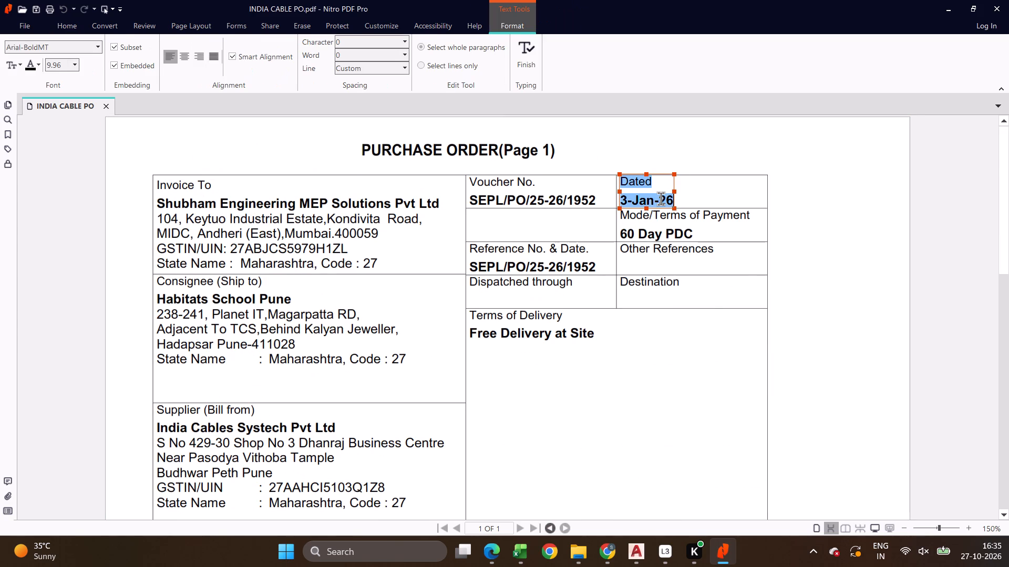
{"action": "key", "text": "Delete"}
{"action": "left_click", "coordinate": [662, 336]}
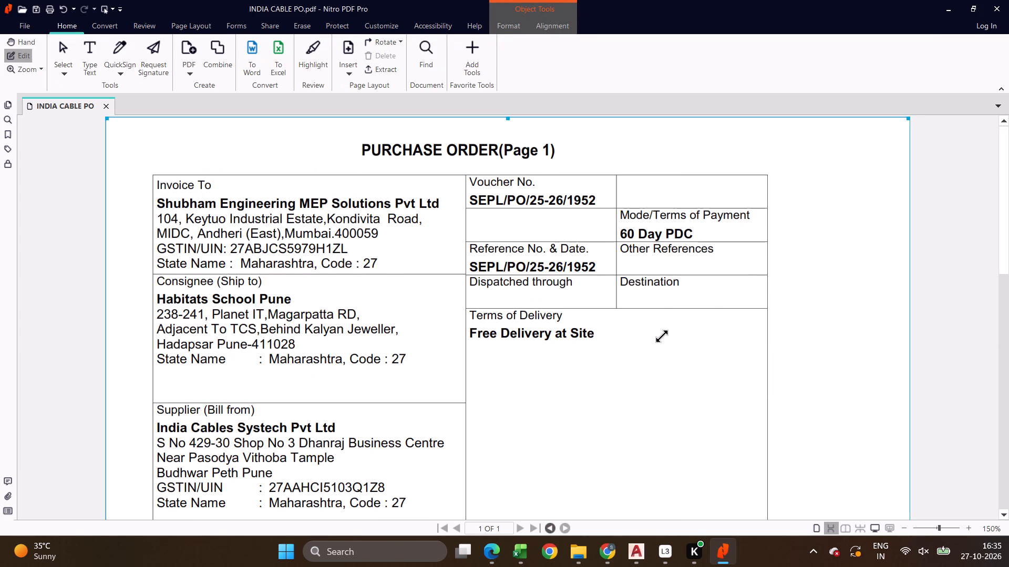
Clear the discount, rate and net rate values from the 4 C x 6 Sqmm Copper cable row, keeping the Mtr unit and amount.
{"action": "scroll", "coordinate": [662, 336], "scroll_direction": "down", "scroll_amount": 12}
{"action": "scroll", "coordinate": [662, 337], "scroll_direction": "up", "scroll_amount": 1}
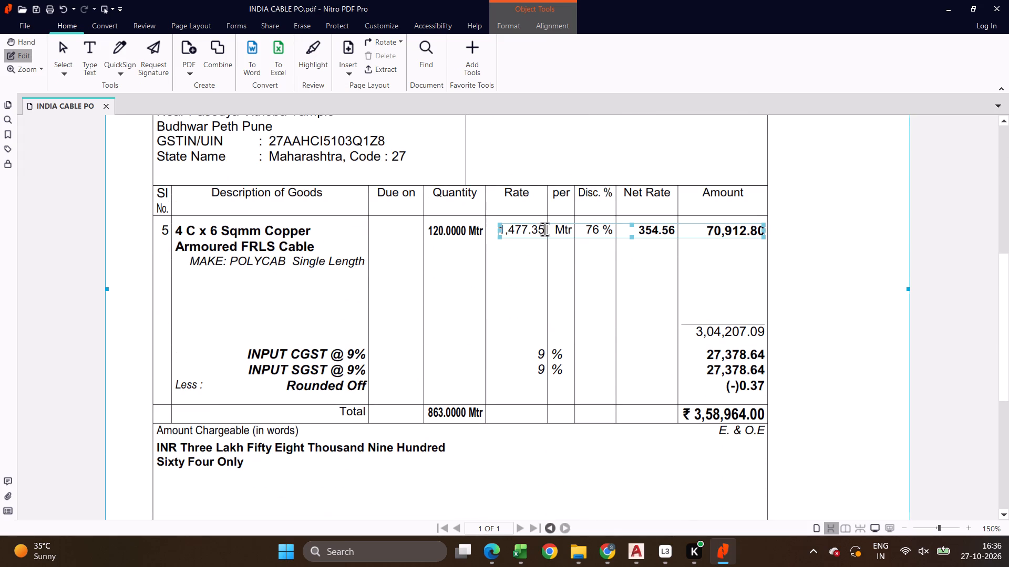
{"action": "left_click_drag", "start_coordinate": [544, 229], "coordinate": [497, 232]}
{"action": "double_click", "coordinate": [516, 230]}
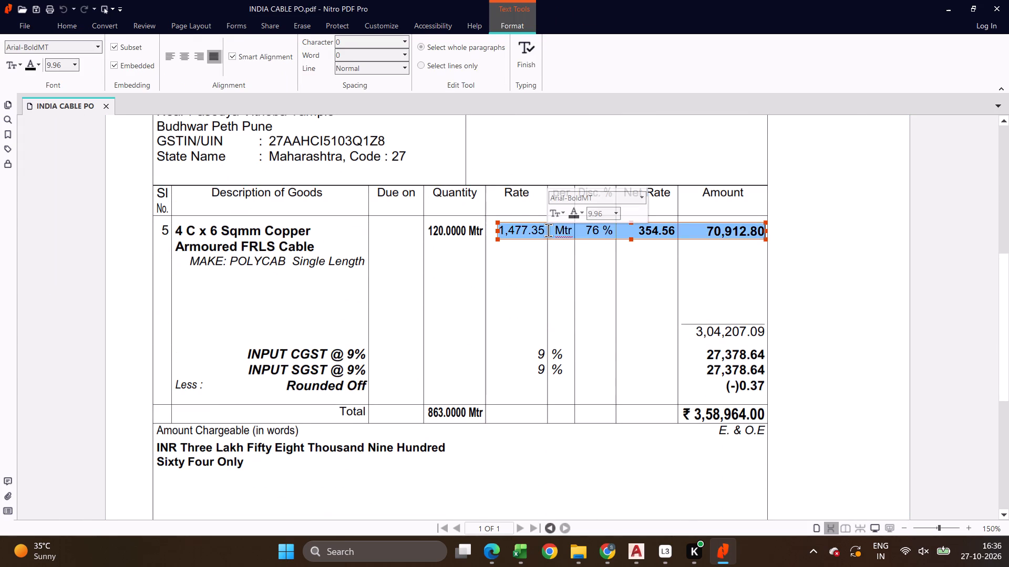
{"action": "left_click", "coordinate": [548, 230]}
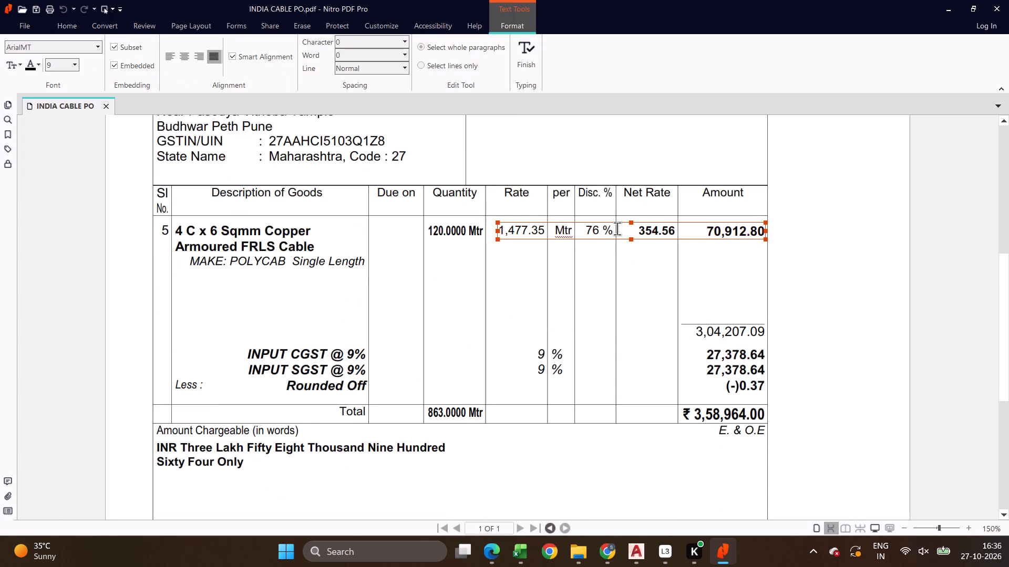
{"action": "left_click_drag", "start_coordinate": [611, 228], "coordinate": [576, 228]}
{"action": "key", "text": "Delete"}
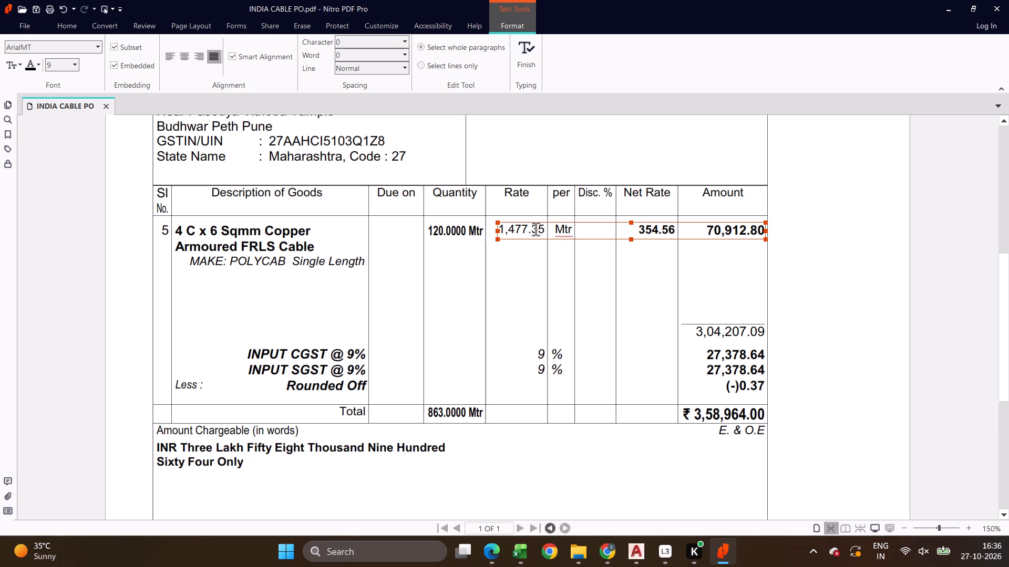
{"action": "left_click_drag", "start_coordinate": [545, 228], "coordinate": [501, 230]}
{"action": "key", "text": "Delete"}
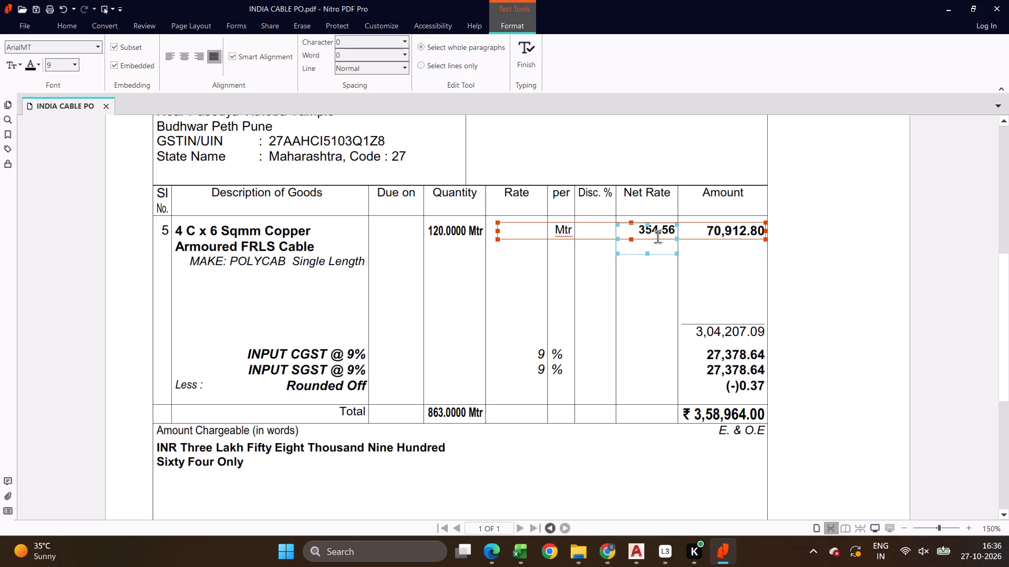
{"action": "left_click_drag", "start_coordinate": [675, 229], "coordinate": [636, 226]}
{"action": "key", "text": "Delete"}
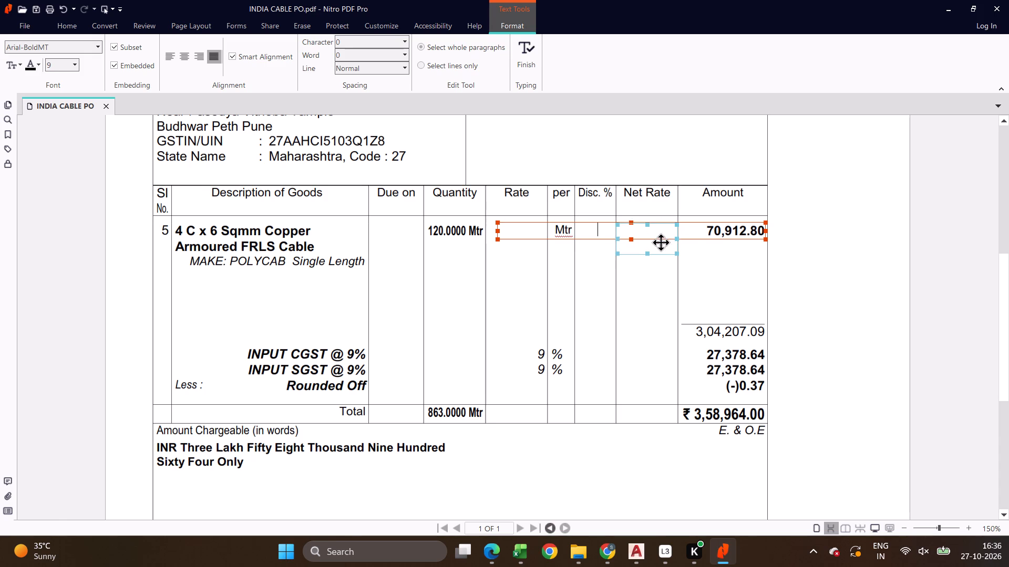
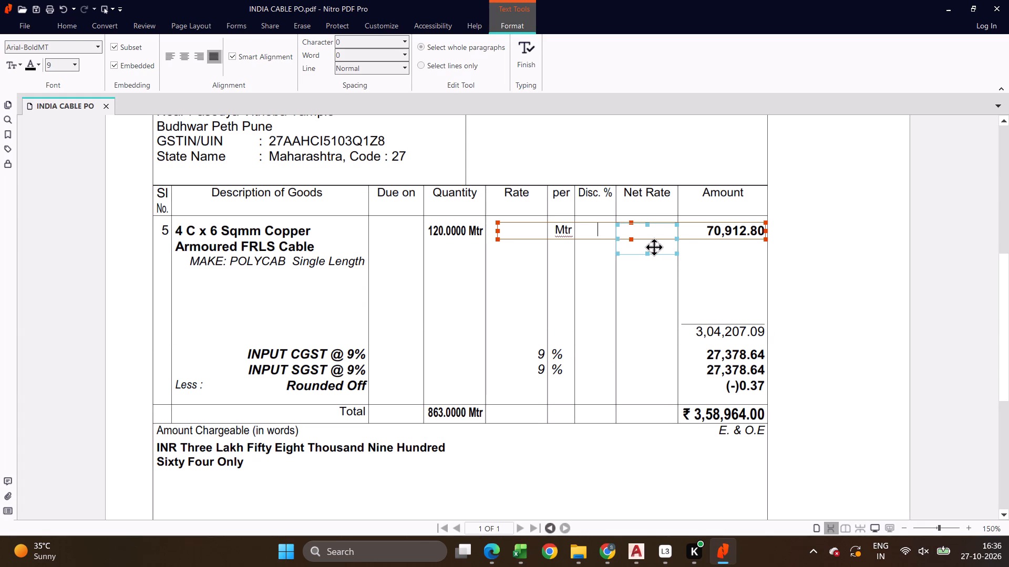
Enter a net rate of 568.00 in the 4 C x 6 Sqmm Copper cable row.
{"action": "left_click", "coordinate": [645, 228]}
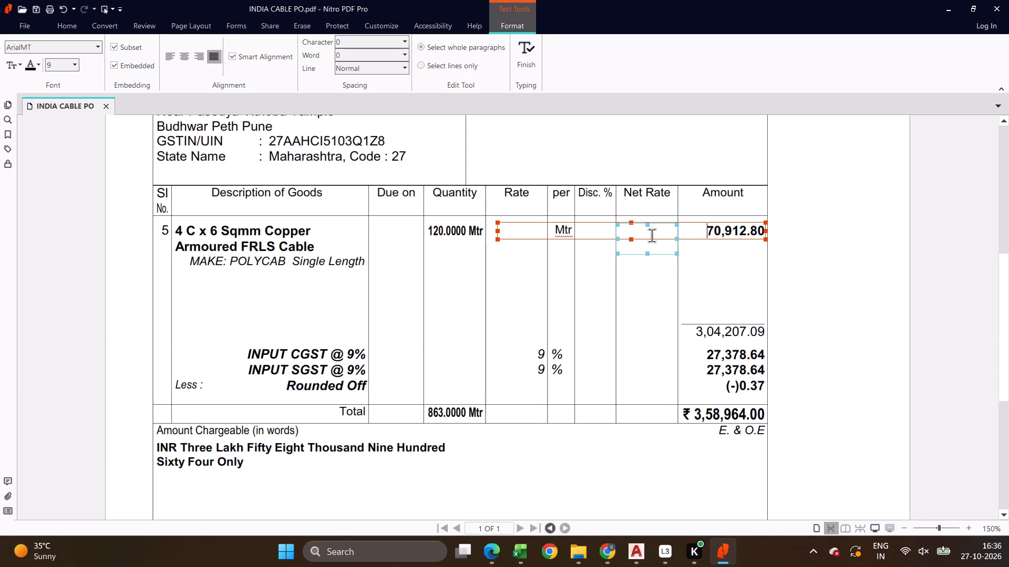
{"action": "left_click", "coordinate": [643, 229]}
{"action": "key", "text": "Left"}
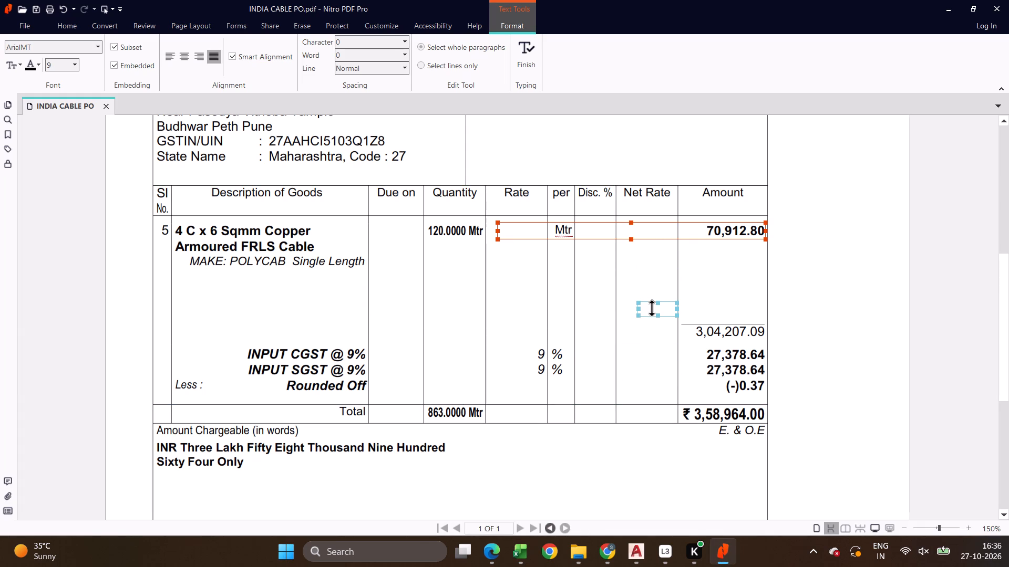
{"action": "type", "text": "568"}
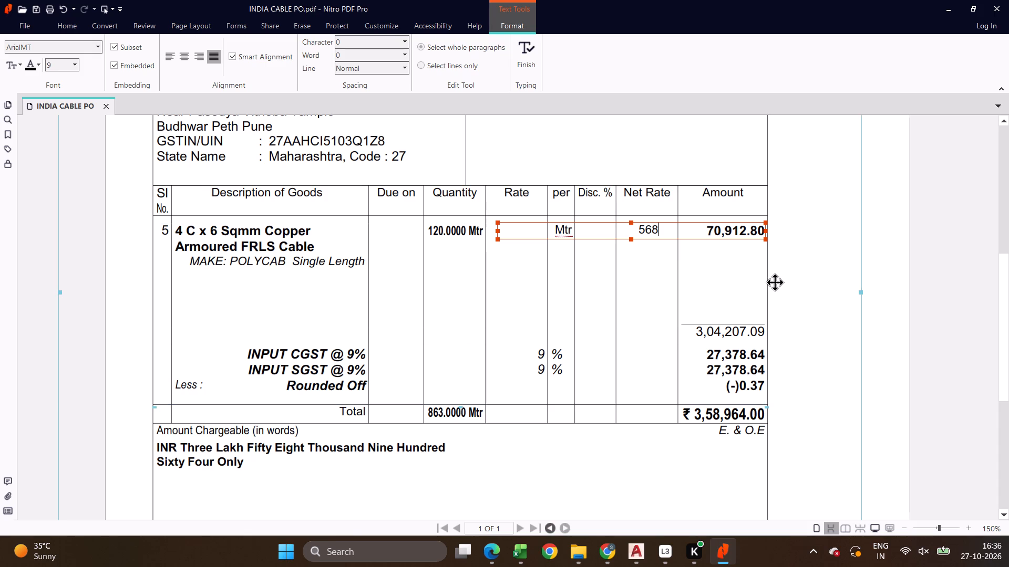
{"action": "type", "text": ".00"}
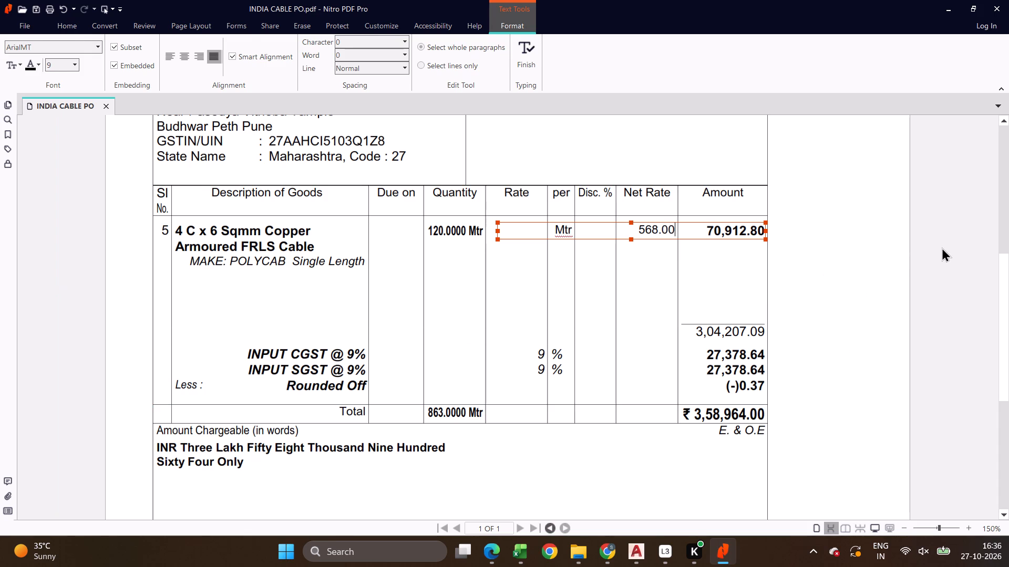
{"action": "left_click", "coordinate": [942, 247]}
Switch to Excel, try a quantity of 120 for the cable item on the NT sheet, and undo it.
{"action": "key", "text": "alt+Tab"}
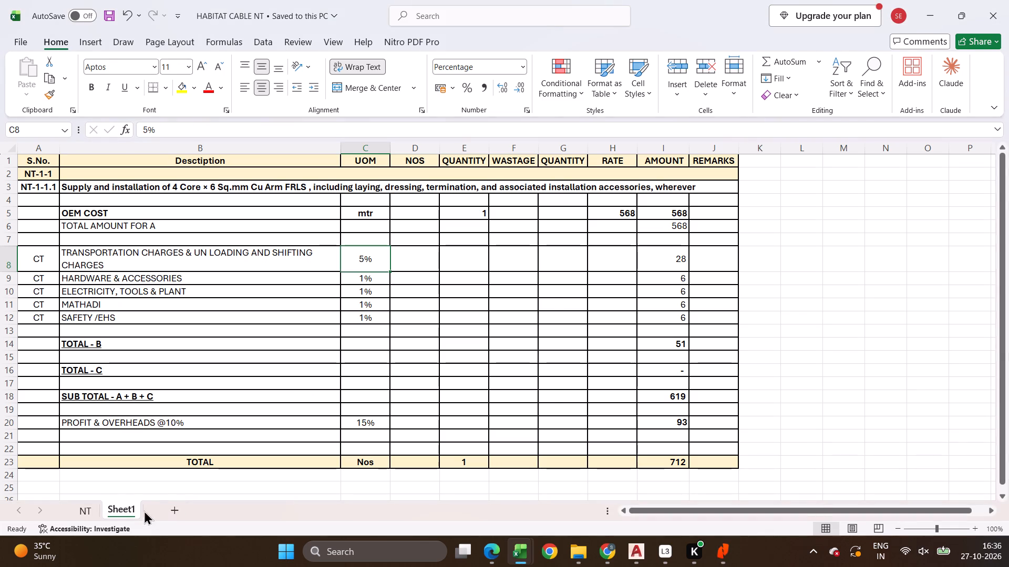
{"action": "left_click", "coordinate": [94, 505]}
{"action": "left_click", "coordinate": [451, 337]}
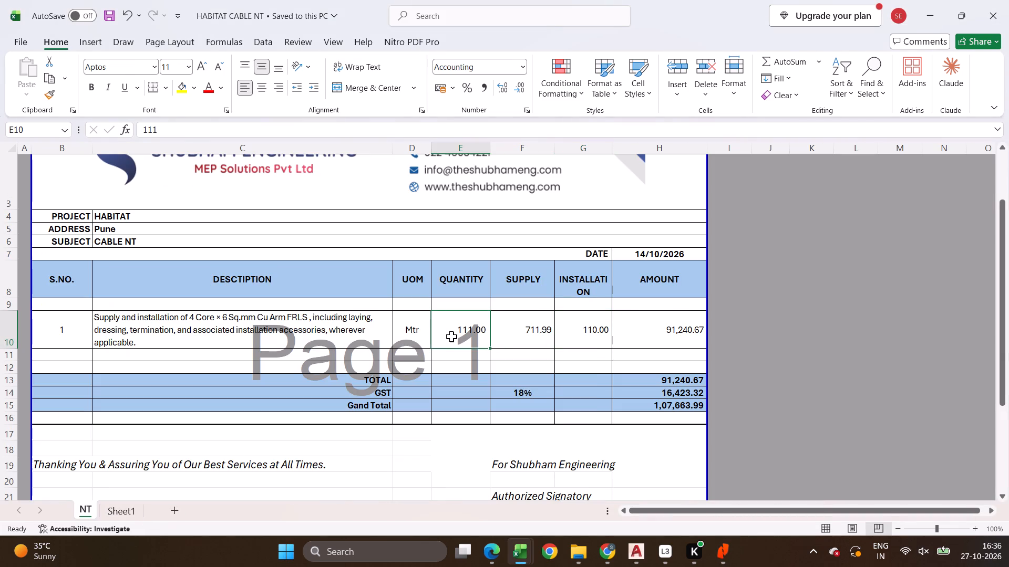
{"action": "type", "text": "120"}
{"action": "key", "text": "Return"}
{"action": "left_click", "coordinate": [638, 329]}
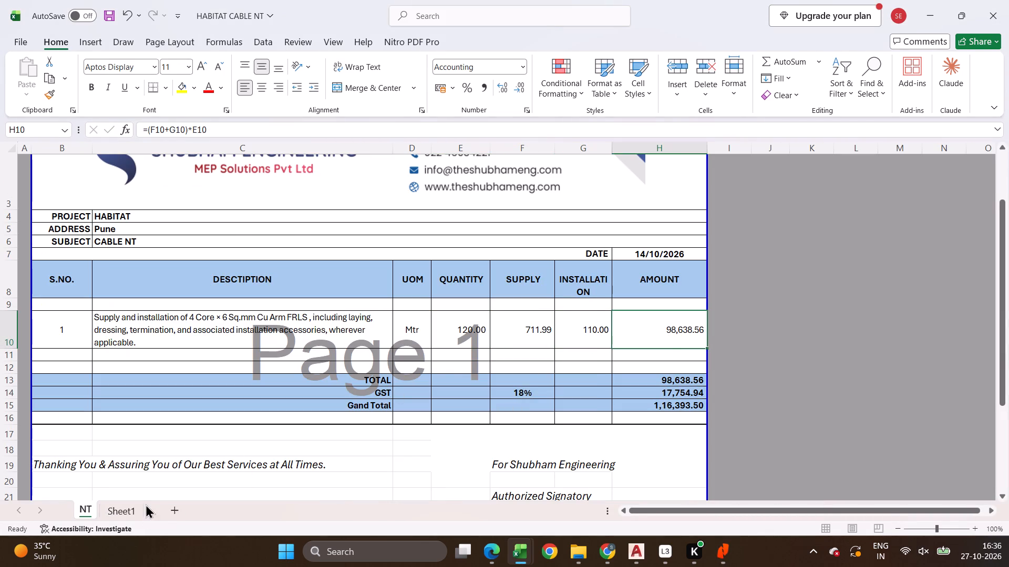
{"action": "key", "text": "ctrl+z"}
Calculate the cable amount in cell L5 of Sheet1 by multiplying the OEM cost rate in H5 by 120.
{"action": "left_click", "coordinate": [115, 510]}
{"action": "left_click", "coordinate": [822, 204]}
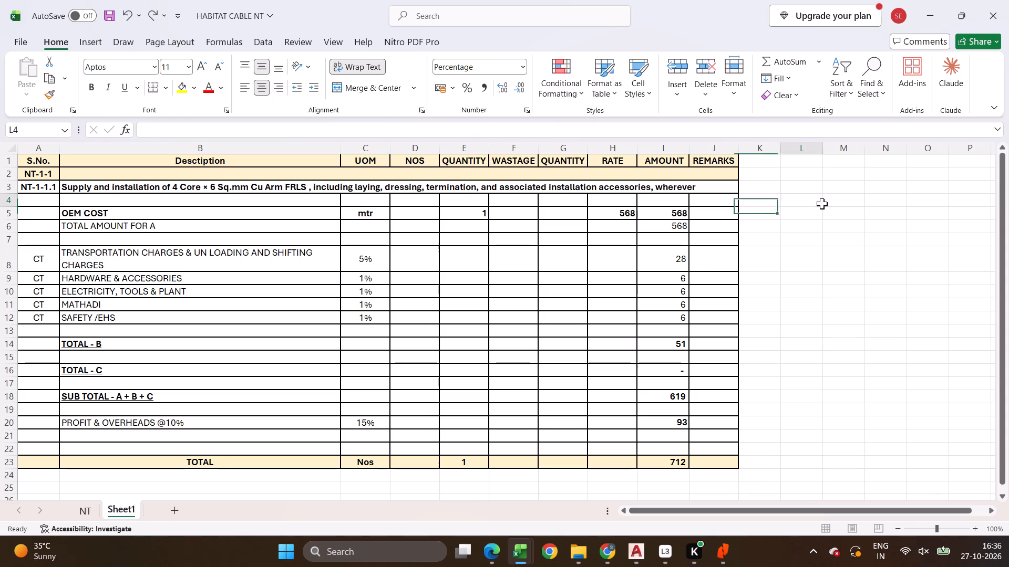
{"action": "left_click", "coordinate": [808, 213]}
{"action": "key", "text": "equal"}
{"action": "key", "text": "Left"}
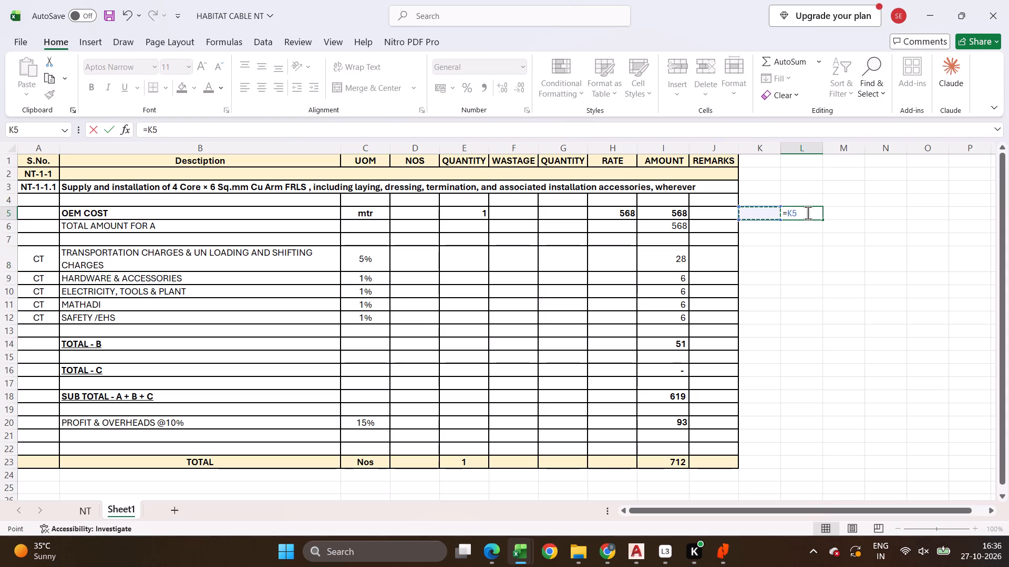
{"action": "key", "text": "Left"}
{"action": "key", "text": "Left"}
{"action": "key", "text": "Left"}
{"action": "type", "text": "*120"}
{"action": "key", "text": "Return"}
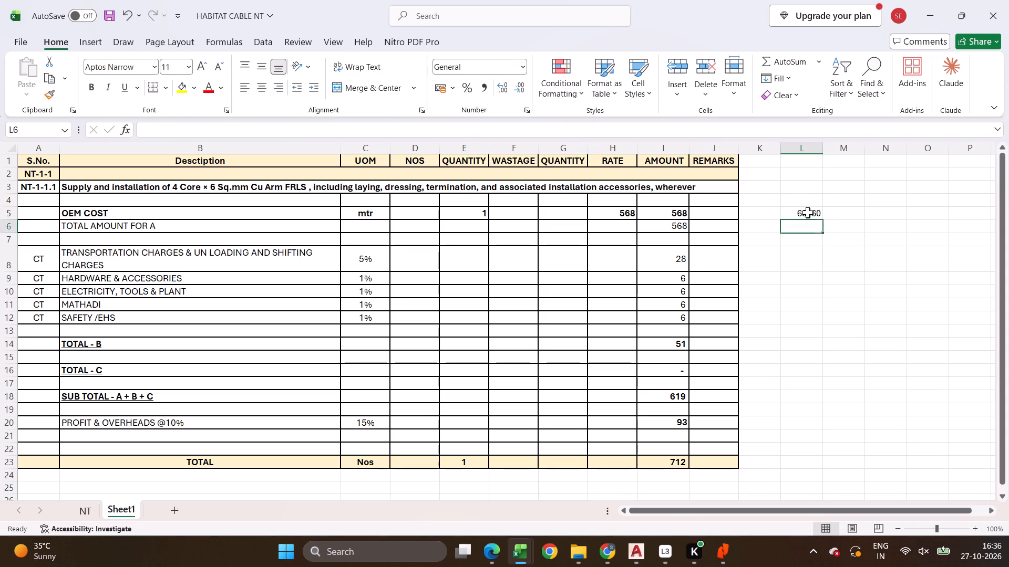
{"action": "key", "text": "Down"}
{"action": "key", "text": "Right"}
{"action": "key", "text": "Down"}
{"action": "key", "text": "Down"}
{"action": "key", "text": "Up"}
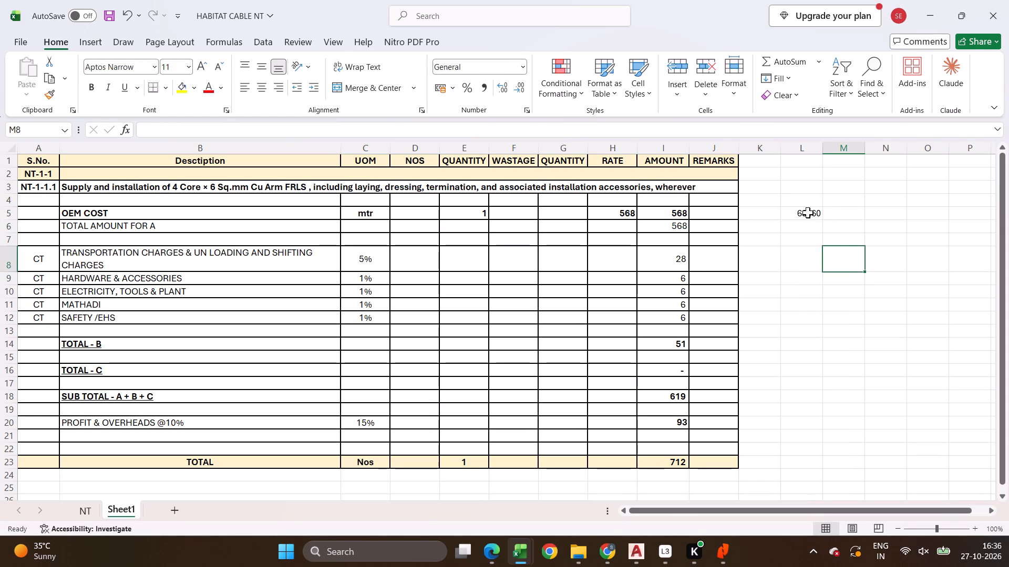
Format the cable amount in L5 in comma style with two decimals.
{"action": "left_click", "coordinate": [808, 213]}
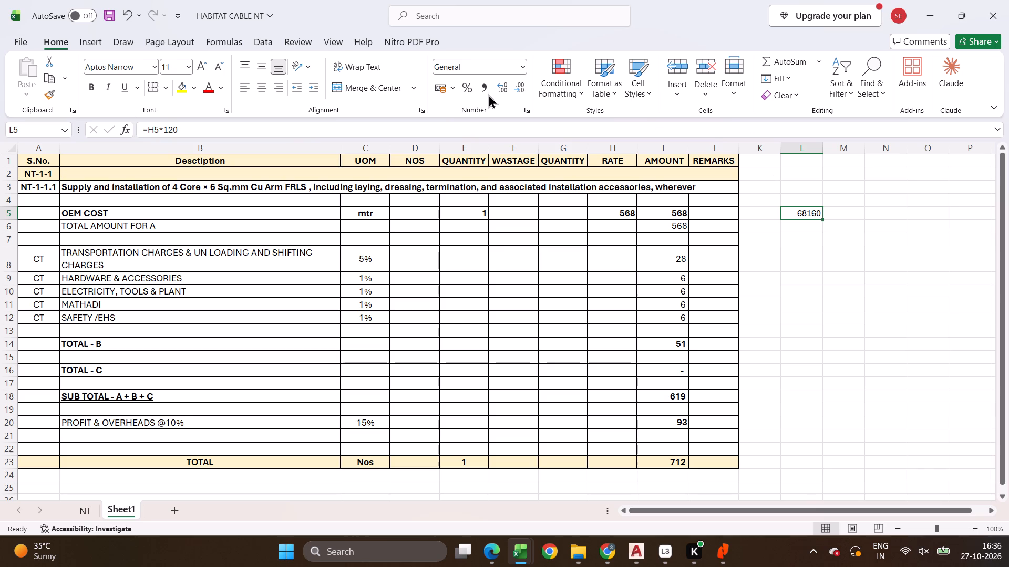
{"action": "double_click", "coordinate": [478, 89]}
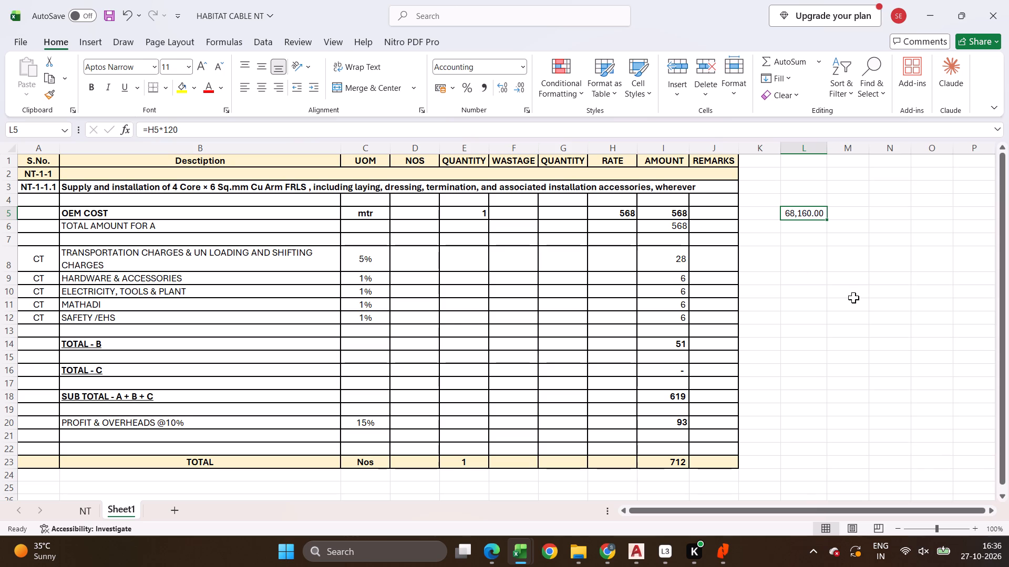
Switch to Nitro PDF and set the amount in the 4 C x 6 Sqmm Copper cable row to 68,160.00.
{"action": "key", "text": "alt+Tab"}
{"action": "left_click", "coordinate": [731, 226]}
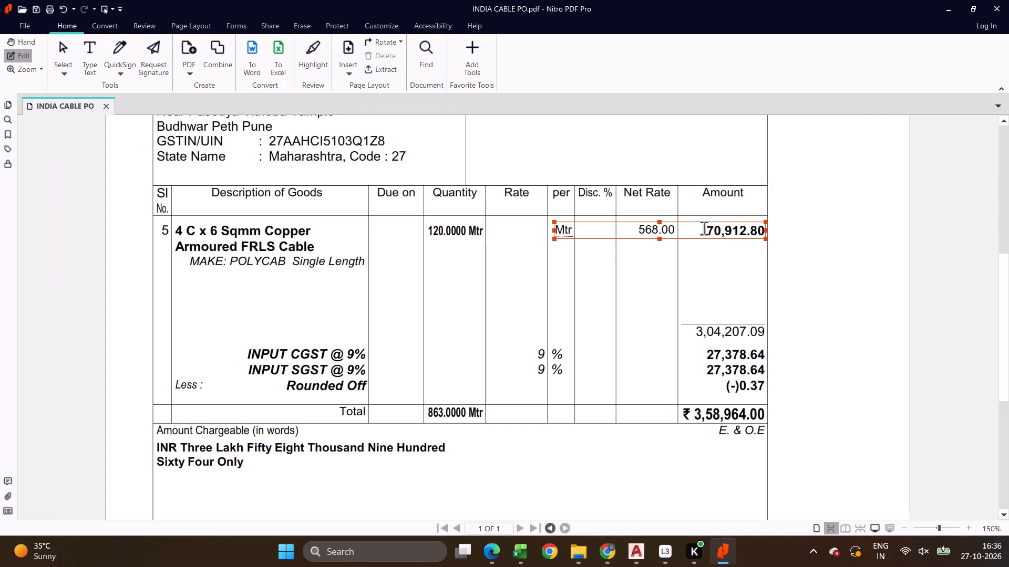
{"action": "left_click_drag", "start_coordinate": [709, 230], "coordinate": [764, 235]}
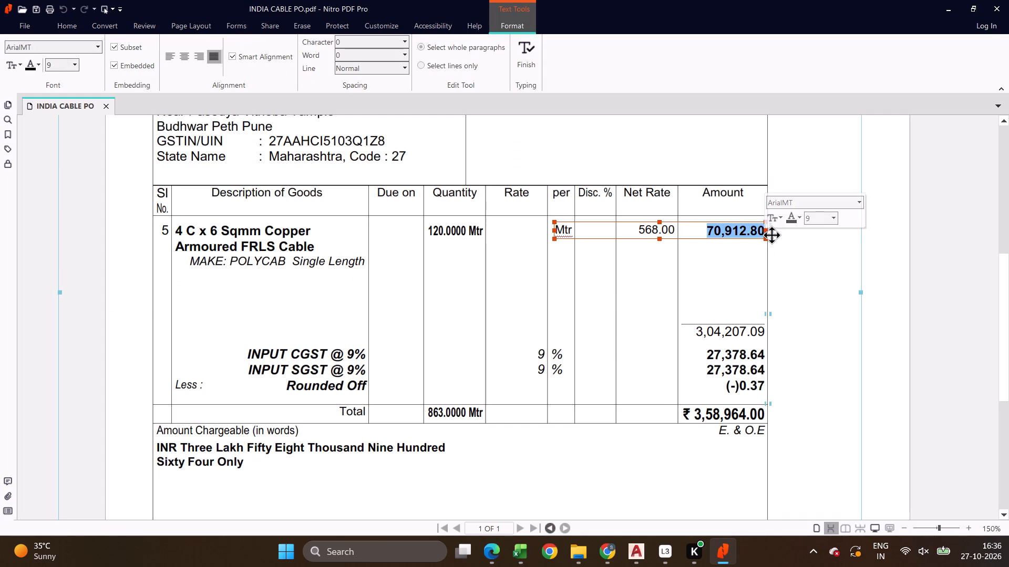
{"action": "type", "text": "68,160.00"}
{"action": "key", "text": "alt+Tab"}
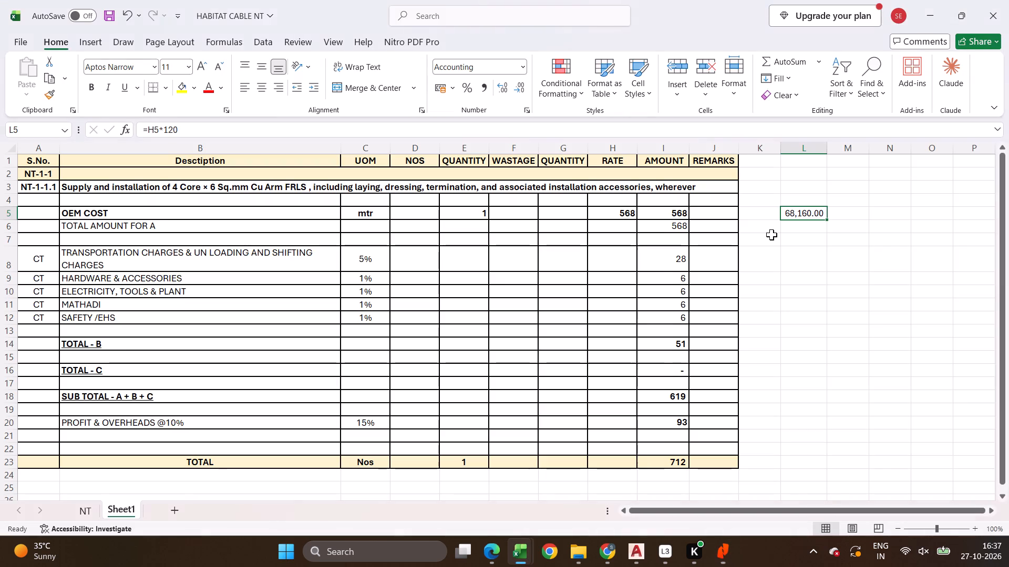
{"action": "key", "text": "alt+Tab"}
Copy the cable row amount 68,160.00 over the subtotal above the INPUT CGST line.
{"action": "left_click", "coordinate": [711, 332]}
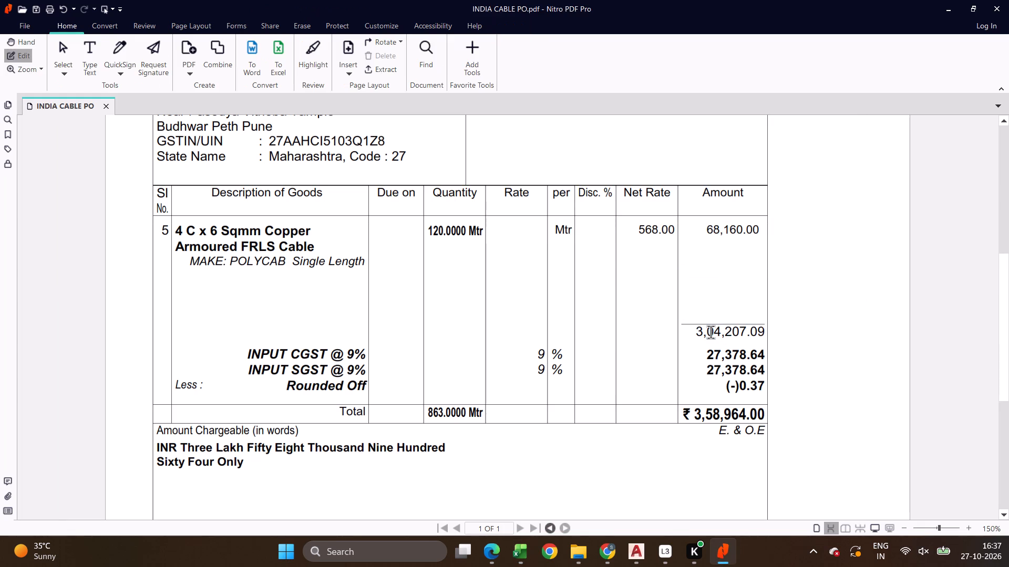
{"action": "left_click", "coordinate": [718, 233]}
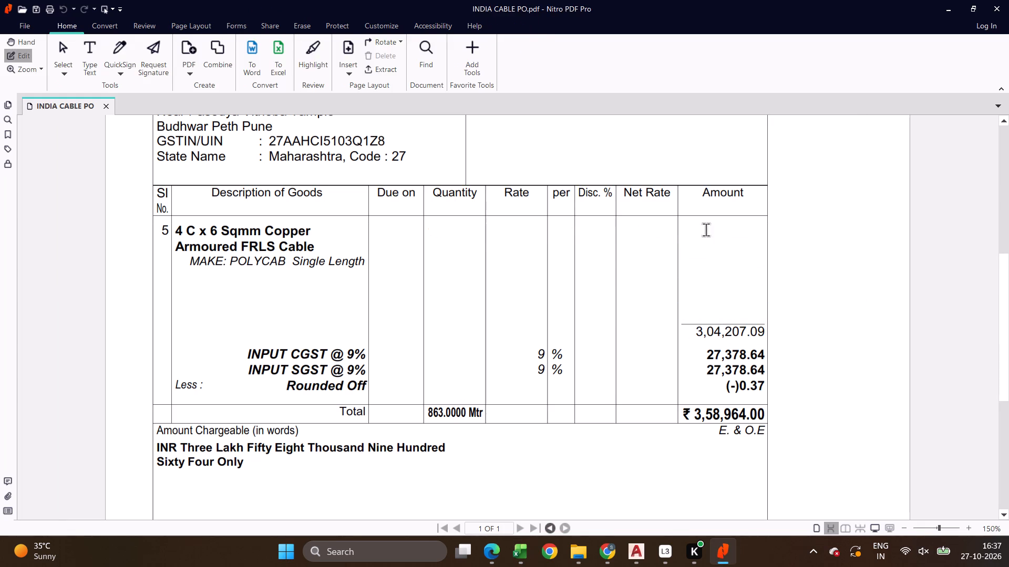
{"action": "left_click_drag", "start_coordinate": [704, 228], "coordinate": [760, 236]}
{"action": "key", "text": "ctrl+c"}
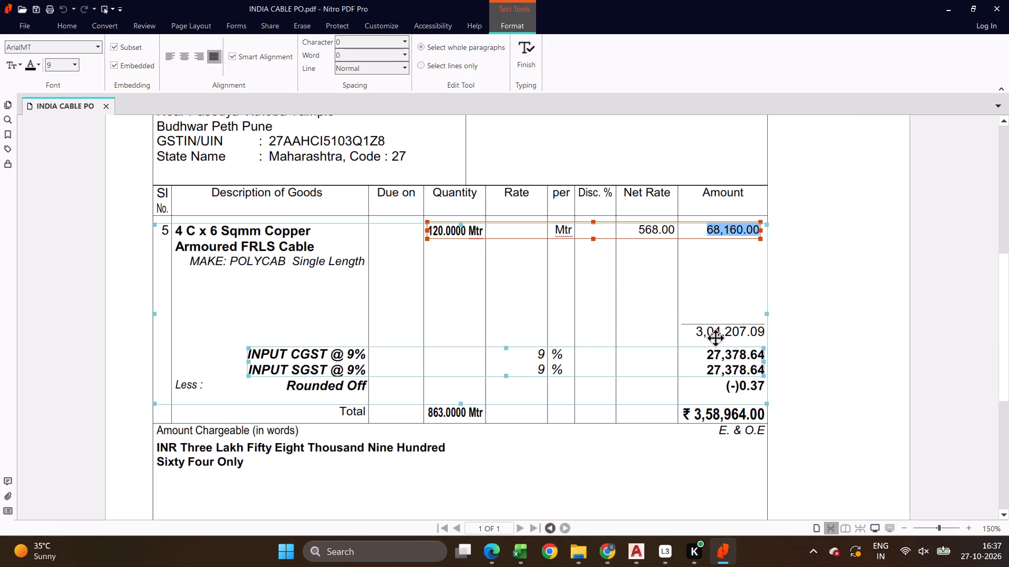
{"action": "left_click", "coordinate": [709, 328]}
{"action": "key", "text": "ctrl+a"}
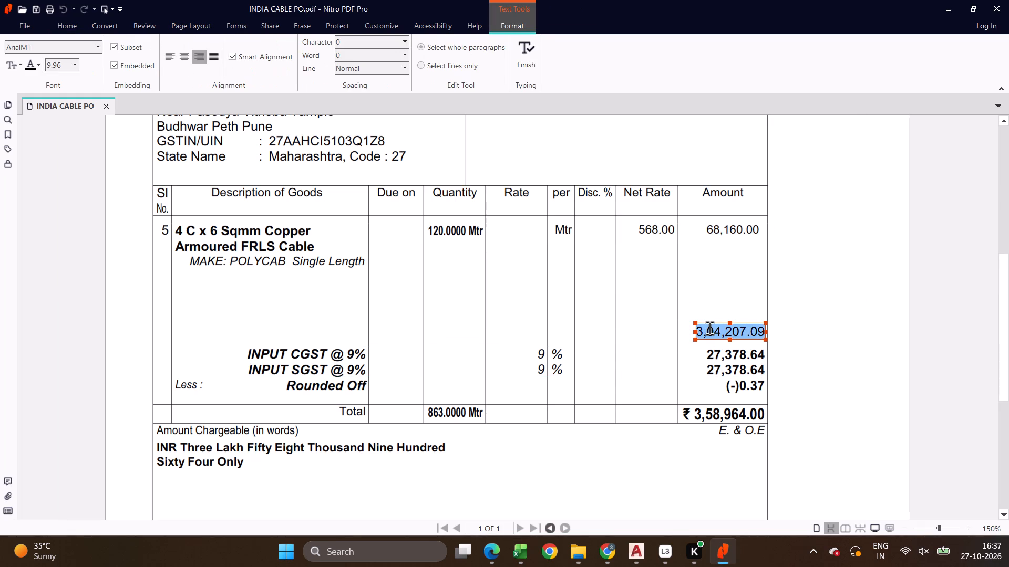
{"action": "key", "text": "ctrl+v"}
Switch to Excel and calculate the 9% tax in cell L6 of Sheet1 with the formula =L5*9%.
{"action": "key", "text": "alt+Tab"}
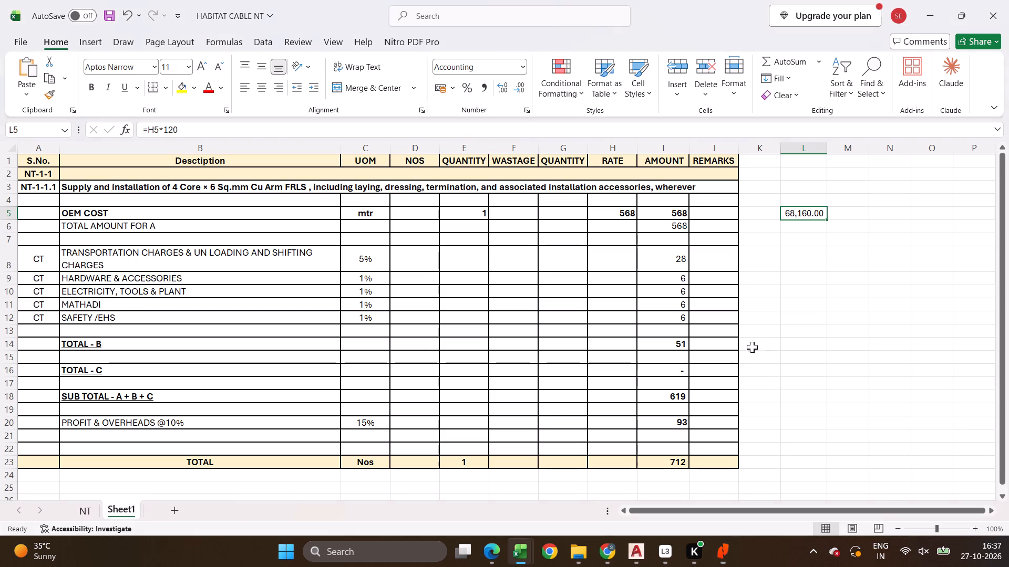
{"action": "left_click", "coordinate": [790, 224]}
{"action": "key", "text": "equal"}
{"action": "key", "text": "Up"}
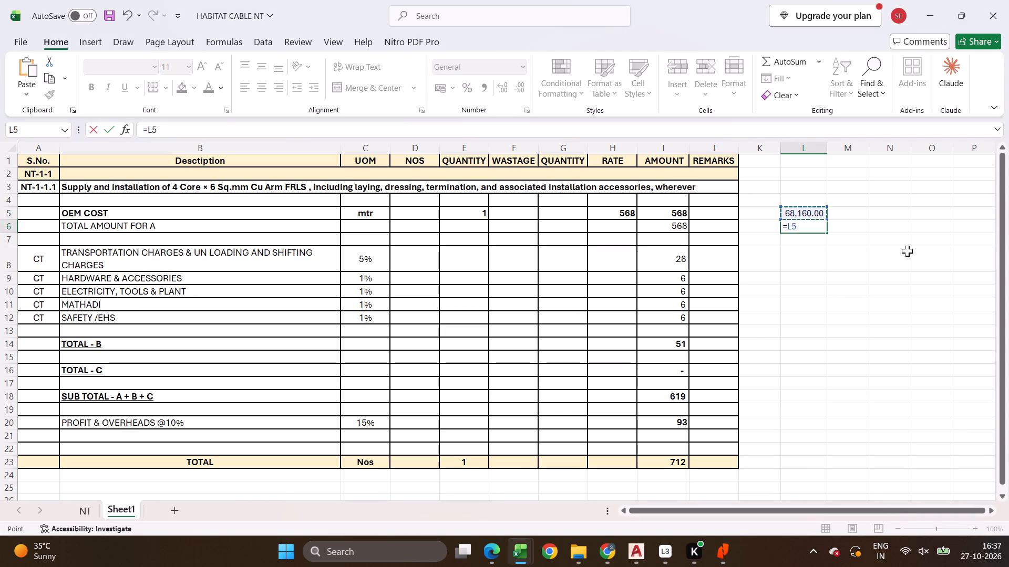
{"action": "key", "text": "asterisk"}
{"action": "key", "text": "9"}
{"action": "key", "text": "Return"}
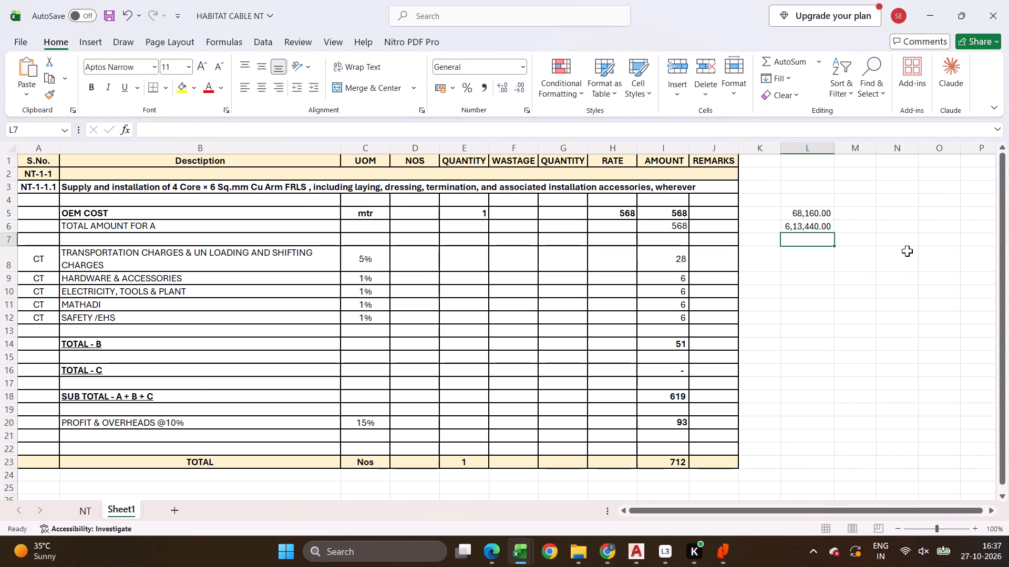
{"action": "key", "text": "Up"}
{"action": "key", "text": "F2"}
{"action": "key", "text": "shift+percent"}
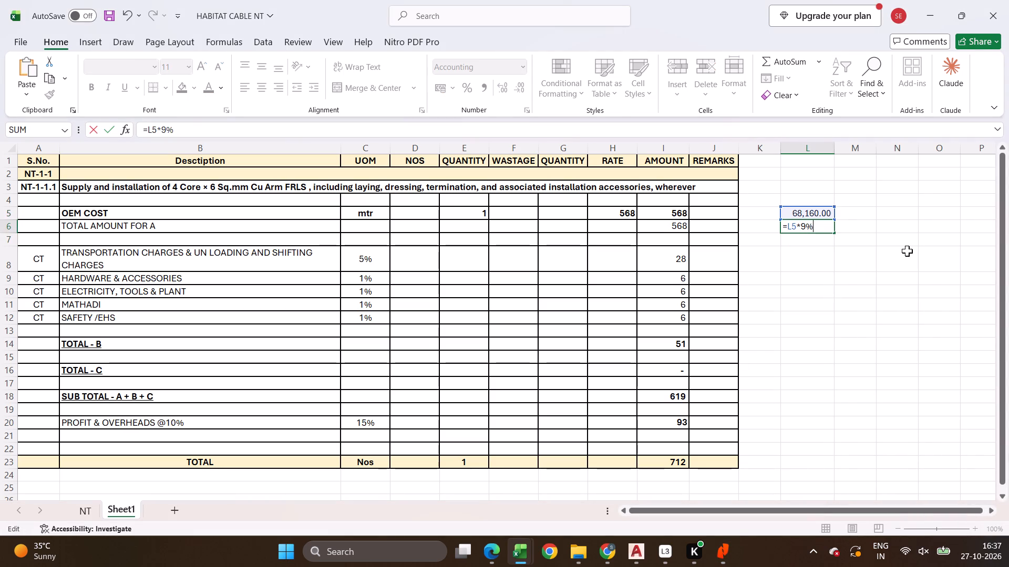
{"action": "key", "text": "Return"}
Switch to Nitro PDF and replace the INPUT CGST @ 9% amount with 6,134.40.
{"action": "key", "text": "alt+Tab"}
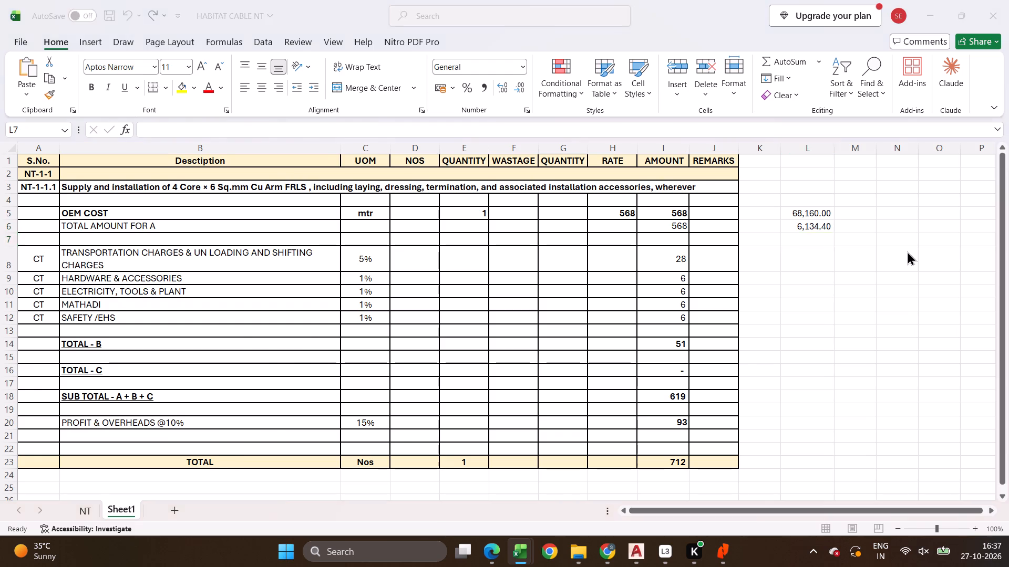
{"action": "key", "text": "alt+Tab"}
{"action": "key", "text": "alt+Tab"}
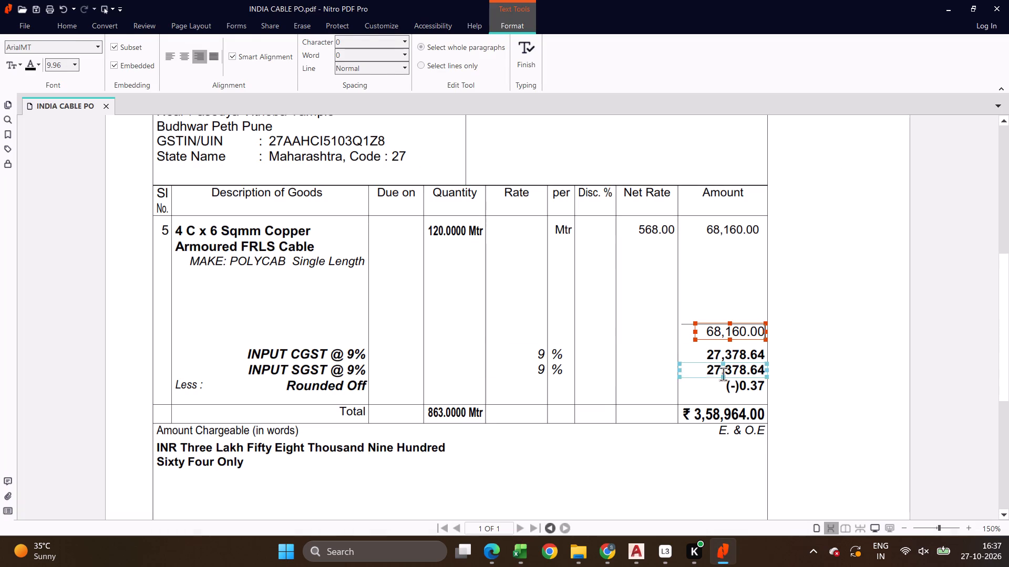
{"action": "left_click", "coordinate": [734, 354]}
{"action": "left_click_drag", "start_coordinate": [707, 355], "coordinate": [755, 352]}
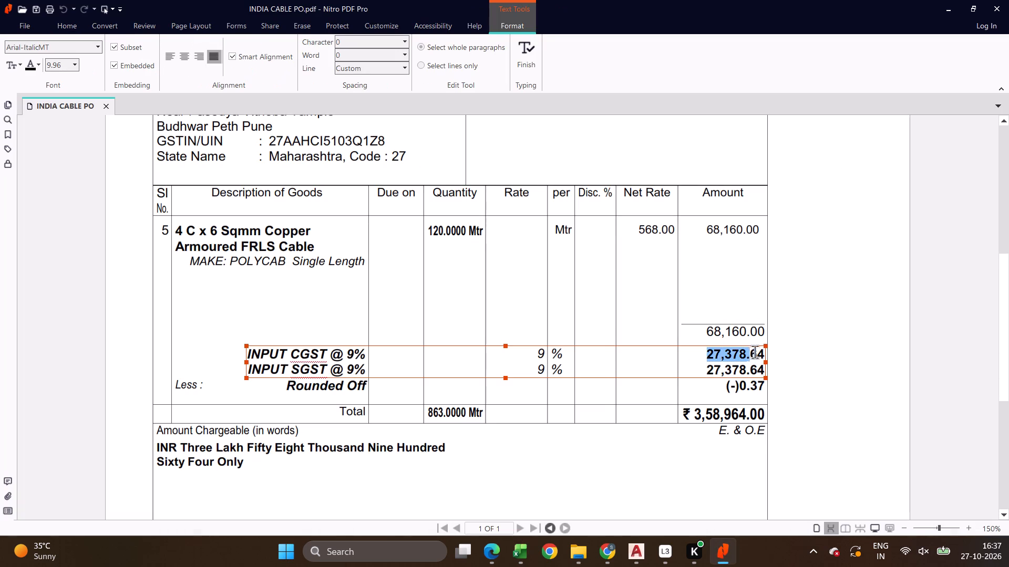
{"action": "left_click_drag", "start_coordinate": [755, 352], "coordinate": [761, 352]}
{"action": "key", "text": "BackSpace"}
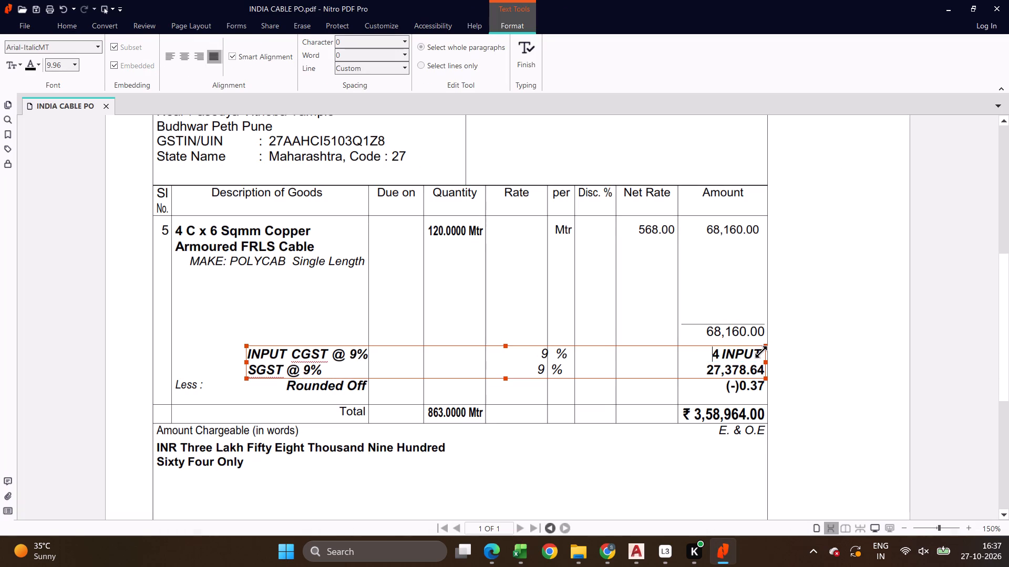
{"action": "key", "text": "Delete"}
{"action": "type", "text": "61."}
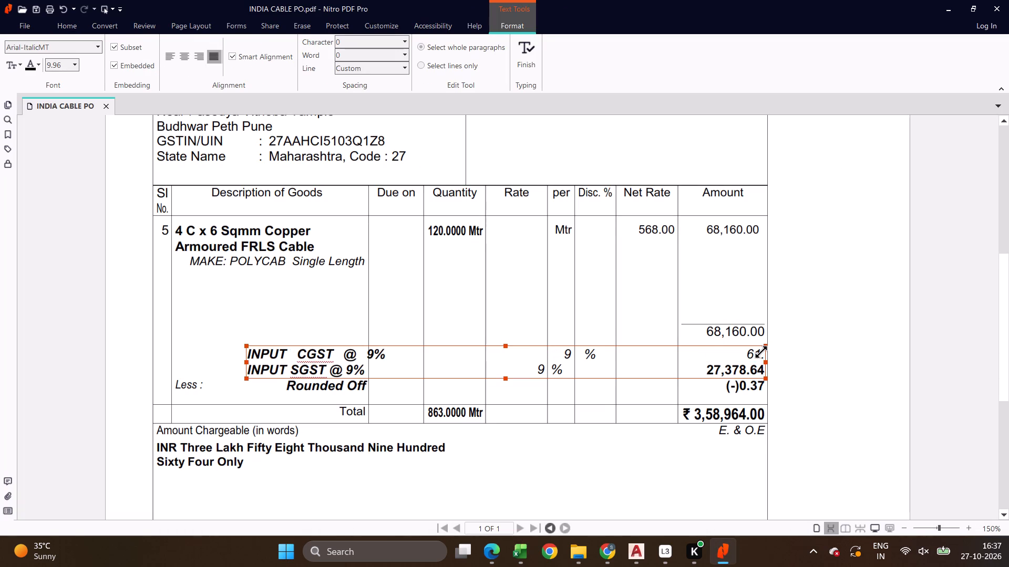
{"action": "key", "text": "BackSpace"}
{"action": "type", "text": "34"}
{"action": "key", "text": "alt+Tab"}
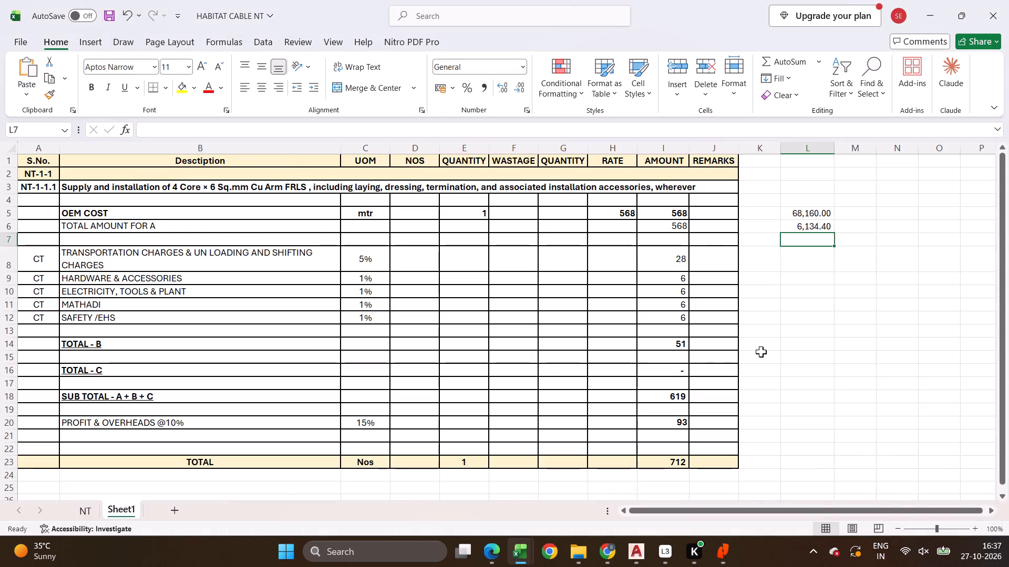
{"action": "key", "text": "alt+Tab"}
{"action": "type", "text": ".40"}
{"action": "key", "text": "Left"}
{"action": "key", "text": "Left"}
{"action": "key", "text": "Left"}
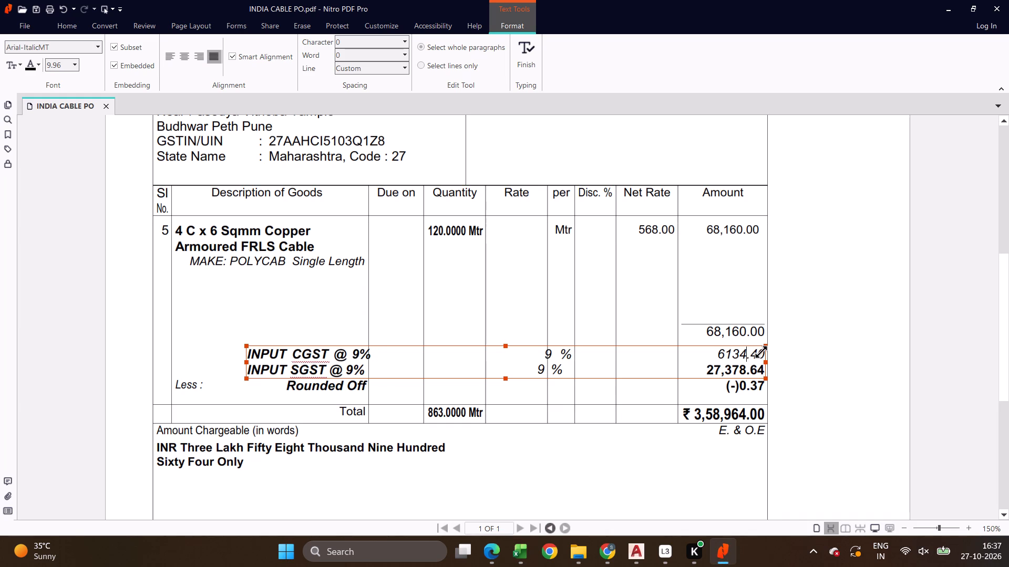
{"action": "key", "text": "Left"}
{"action": "key", "text": "Left"}
{"action": "key", "text": "Left"}
{"action": "key", "text": "comma"}
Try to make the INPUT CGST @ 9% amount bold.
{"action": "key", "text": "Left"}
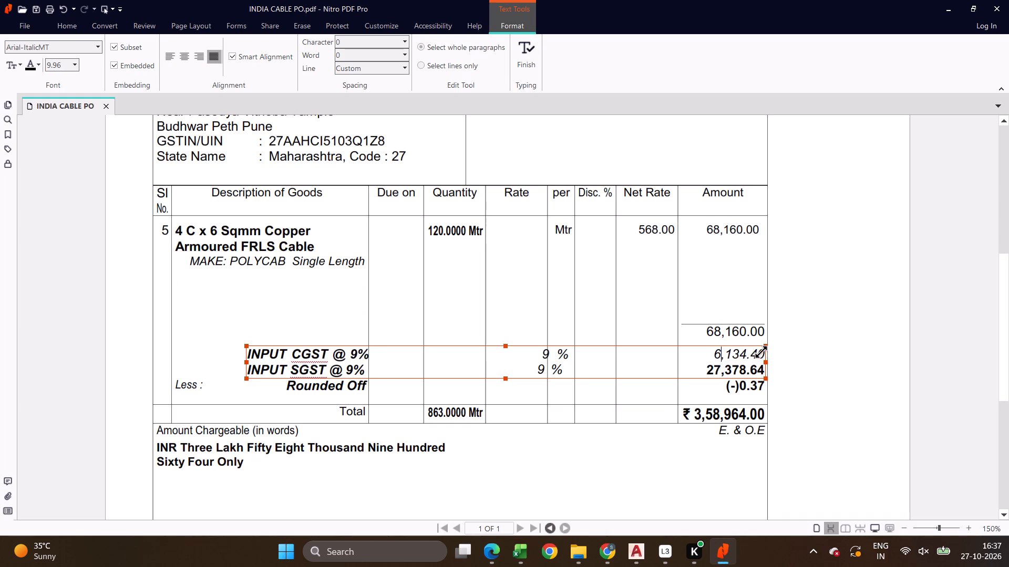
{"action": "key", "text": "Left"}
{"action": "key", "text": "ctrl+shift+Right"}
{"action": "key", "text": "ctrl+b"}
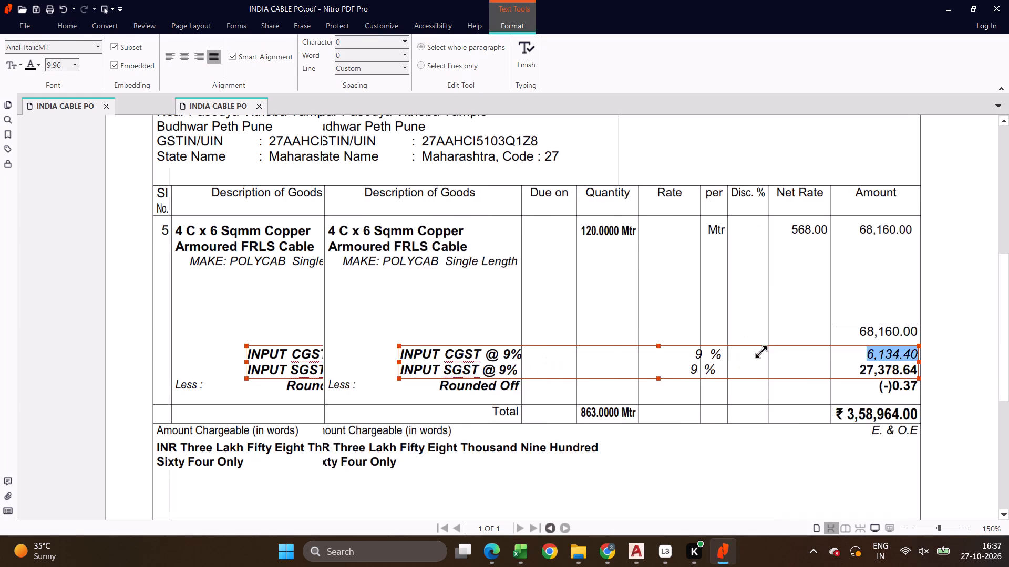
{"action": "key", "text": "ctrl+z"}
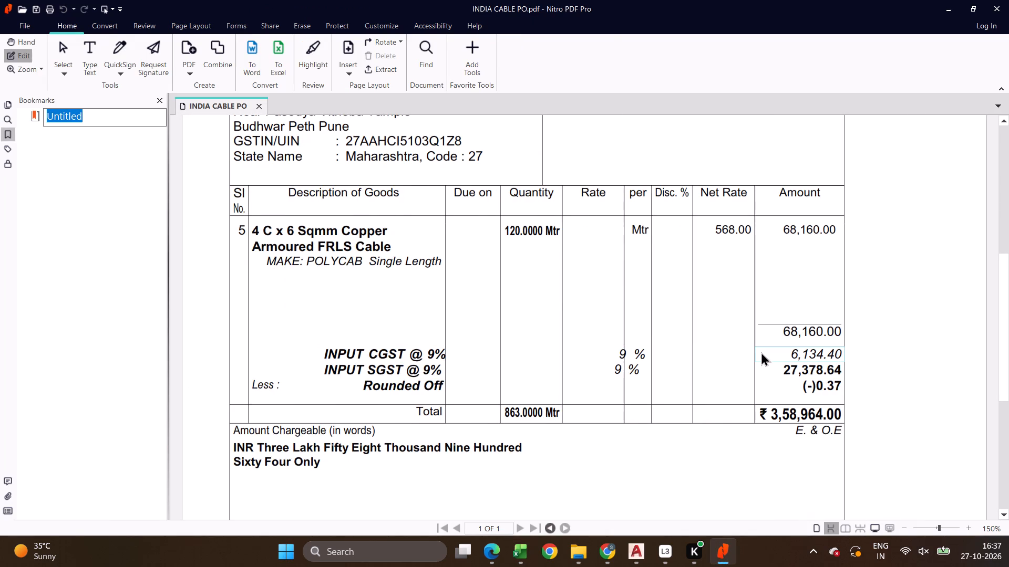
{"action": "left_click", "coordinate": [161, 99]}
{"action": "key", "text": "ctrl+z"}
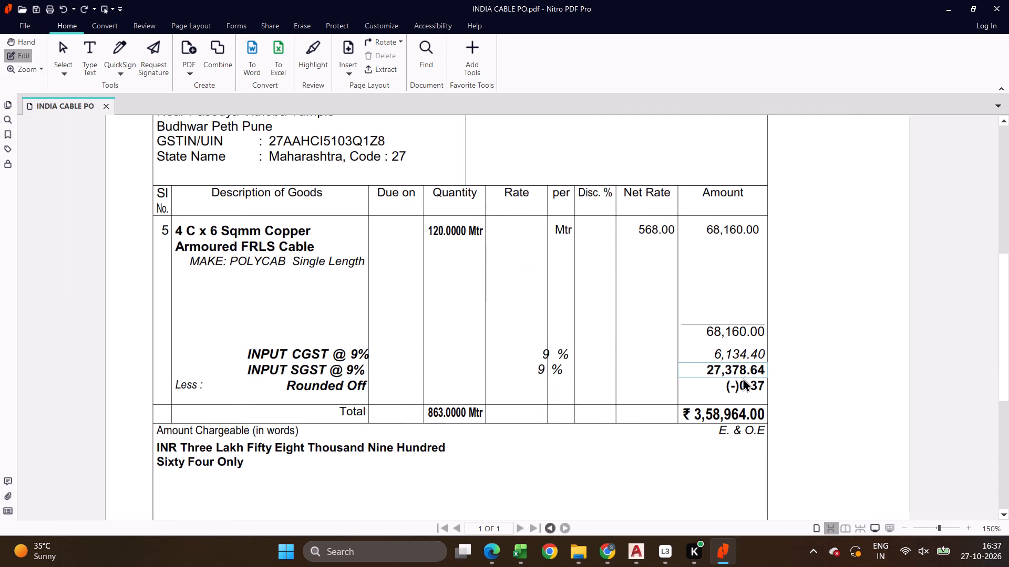
Undo the edits to the INPUT CGST @ 9% amount back to its original bold figure, keeping the 68,160.00 subtotal.
{"action": "left_click", "coordinate": [744, 354]}
{"action": "key", "text": "ctrl+z"}
{"action": "key", "text": "ctrl+z"}
{"action": "key", "text": "ctrl+z"}
{"action": "key", "text": "ctrl+z"}
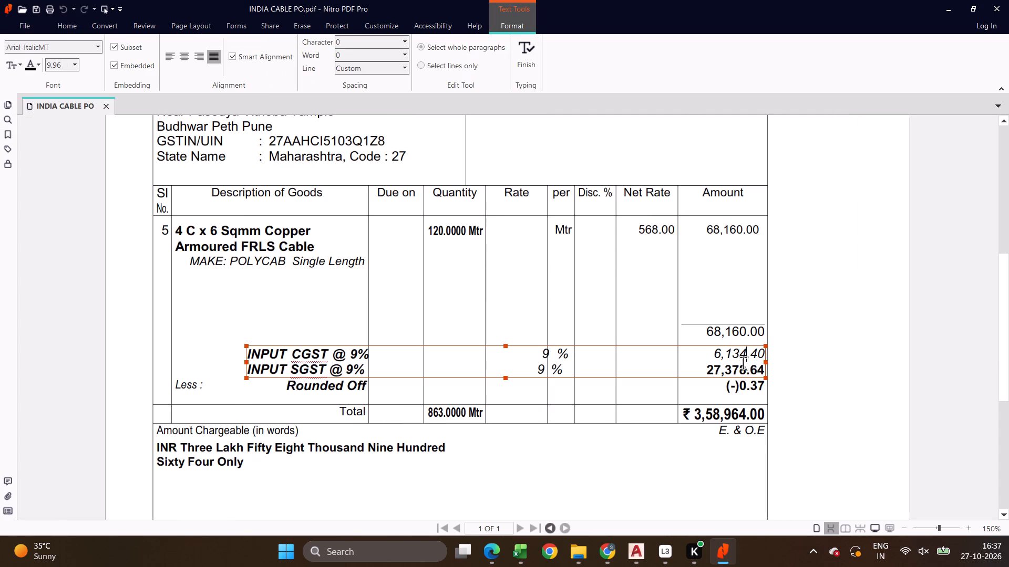
{"action": "key", "text": "ctrl+z"}
{"action": "left_click", "coordinate": [820, 351]}
{"action": "left_click", "coordinate": [930, 348]}
{"action": "key", "text": "ctrl+z"}
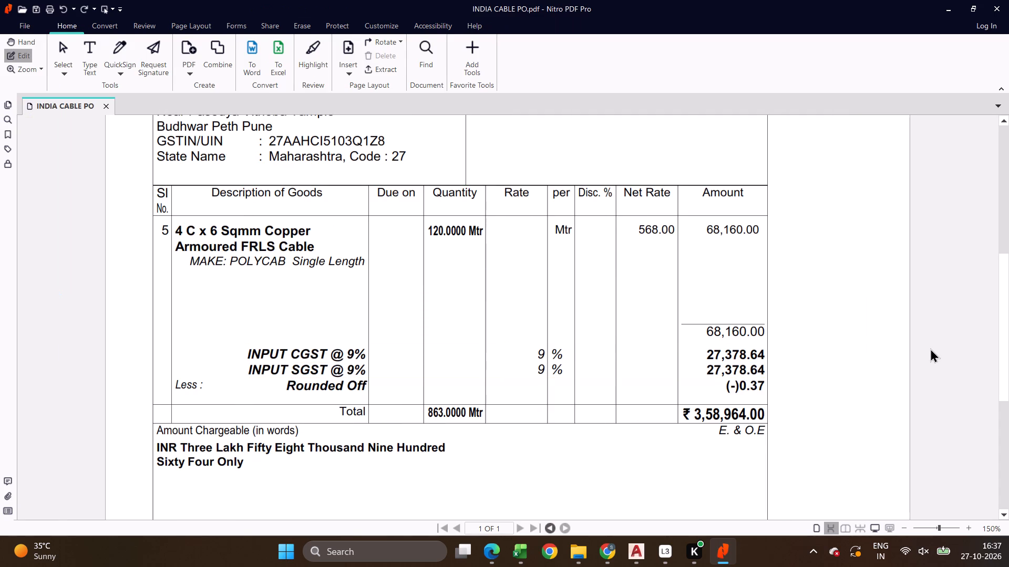
{"action": "key", "text": "ctrl+z"}
{"action": "key", "text": "ctrl+y"}
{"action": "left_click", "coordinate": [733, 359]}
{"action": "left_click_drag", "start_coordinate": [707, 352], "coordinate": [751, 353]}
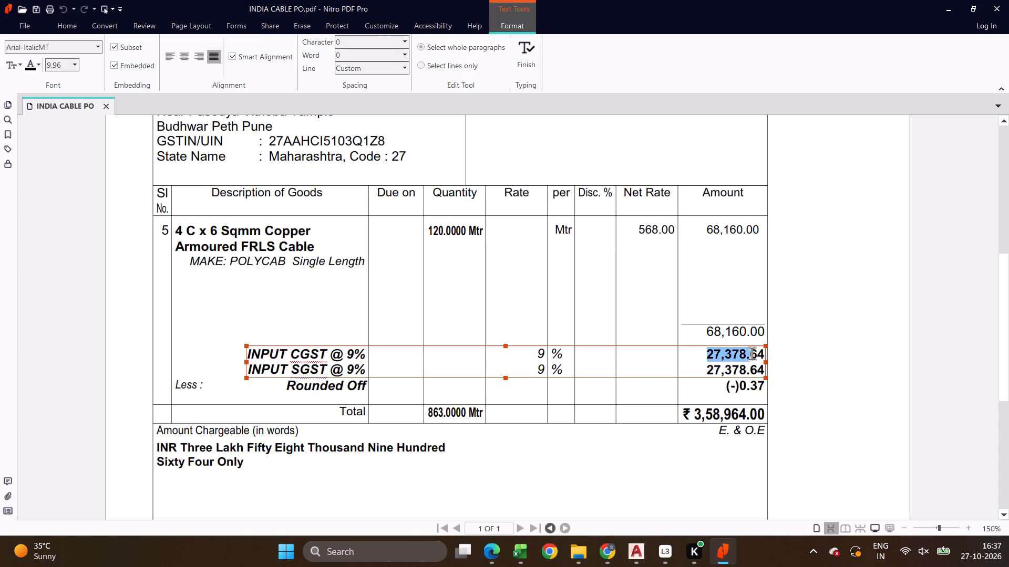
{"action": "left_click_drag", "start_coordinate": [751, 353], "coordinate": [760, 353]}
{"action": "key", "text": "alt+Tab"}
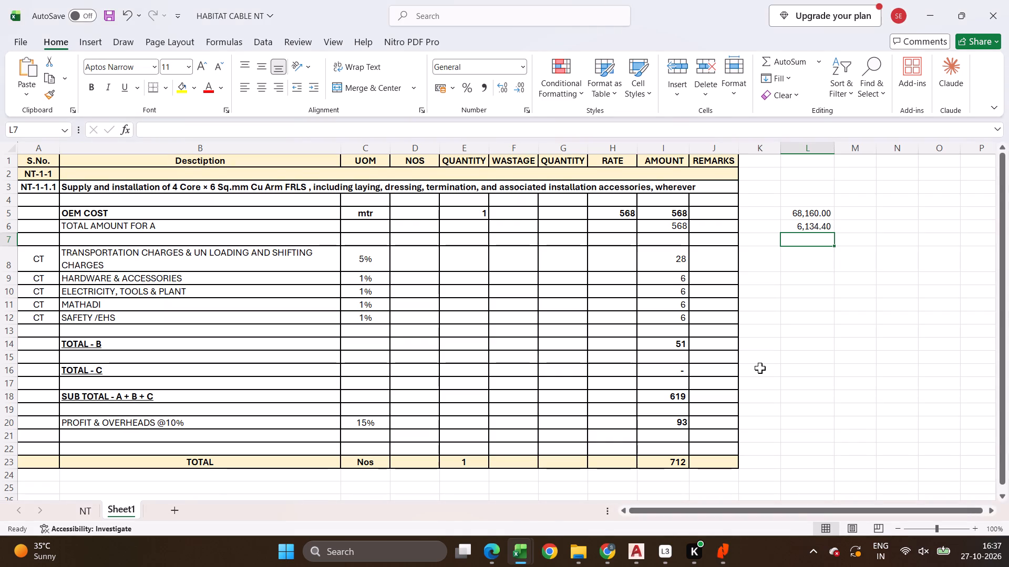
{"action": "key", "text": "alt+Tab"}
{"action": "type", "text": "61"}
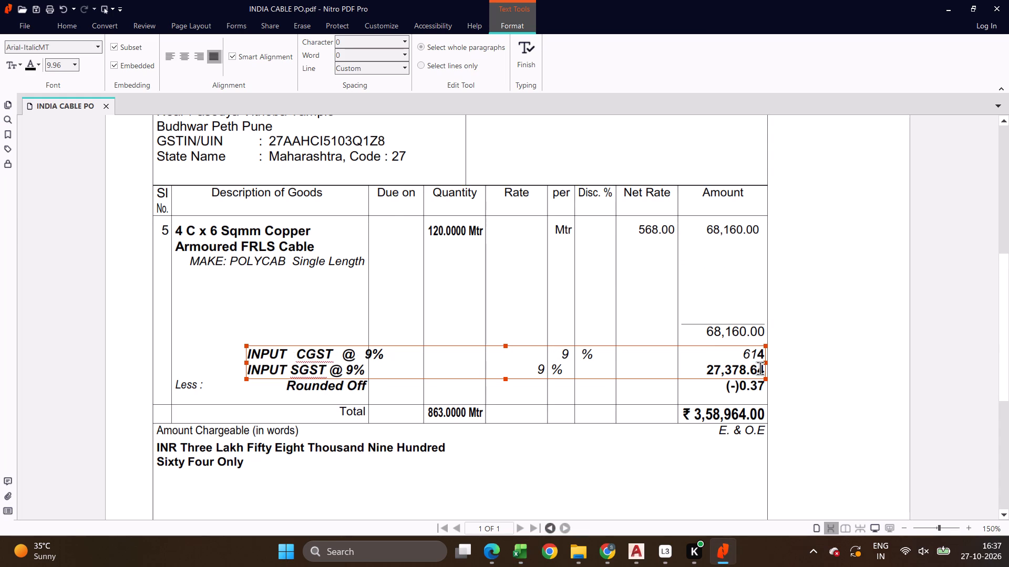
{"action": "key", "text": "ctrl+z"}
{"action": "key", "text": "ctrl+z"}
Set the INPUT CGST @ 9% amount to 6,134.40 by editing within the existing figure so the bold formatting is kept.
{"action": "key", "text": "Right"}
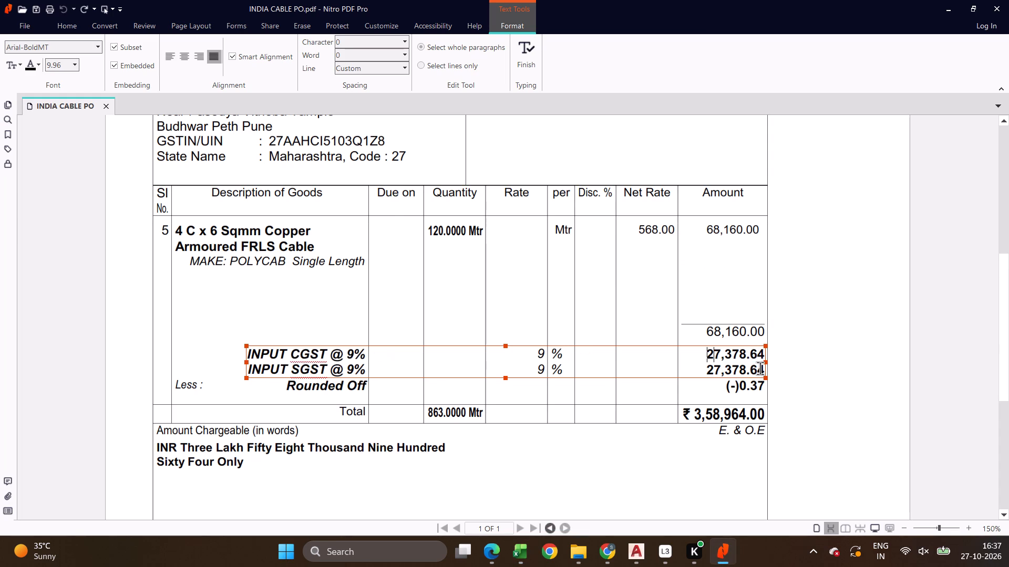
{"action": "key", "text": "Right"}
{"action": "key", "text": "Right"}
{"action": "key", "text": "Right"}
{"action": "key", "text": "Right"}
{"action": "key", "text": "Right"}
{"action": "key", "text": "BackSpace"}
{"action": "key", "text": "BackSpace"}
{"action": "key", "text": "BackSpace"}
{"action": "key", "text": "BackSpace"}
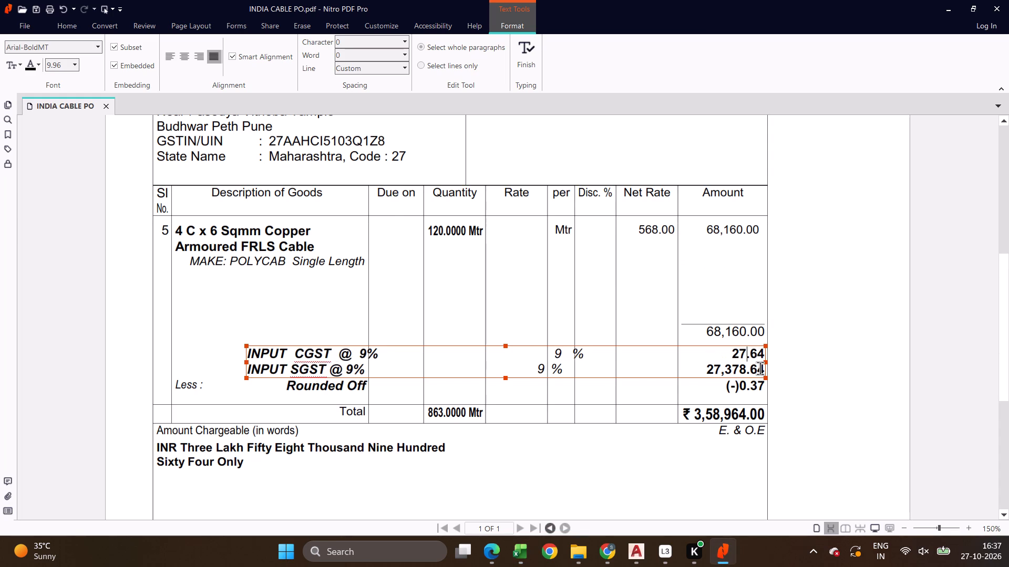
{"action": "type", "text": "6."}
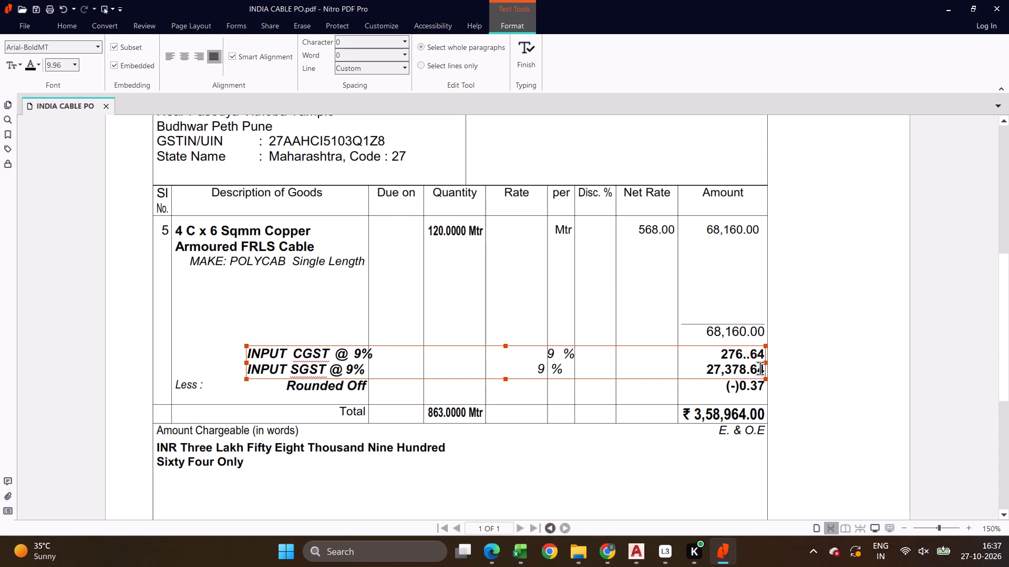
{"action": "key", "text": "BackSpace"}
{"action": "type", "text": ",1"}
{"action": "key", "text": "alt+Tab"}
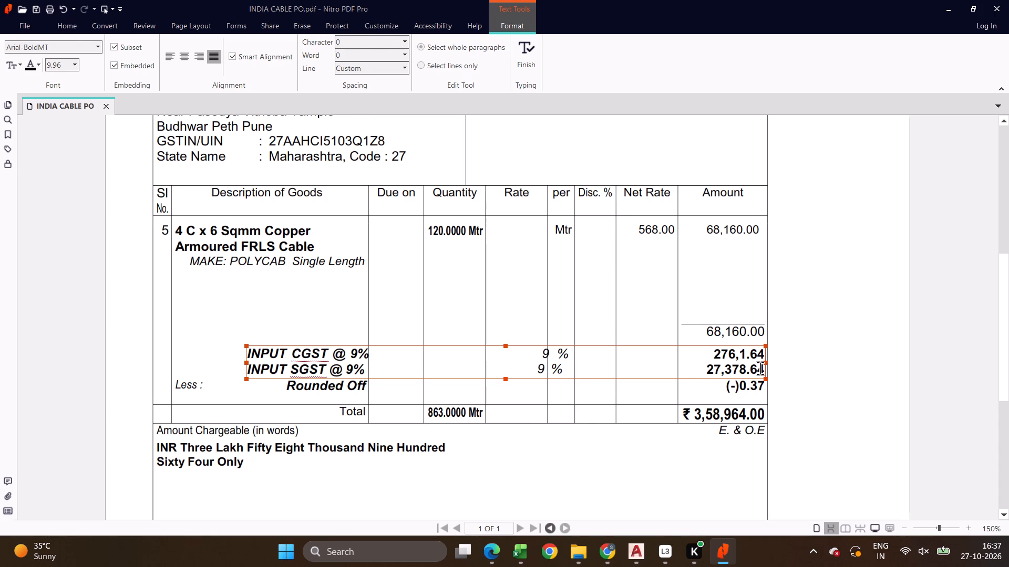
{"action": "key", "text": "alt+Tab"}
{"action": "type", "text": "34"}
{"action": "type", "text": ".40"}
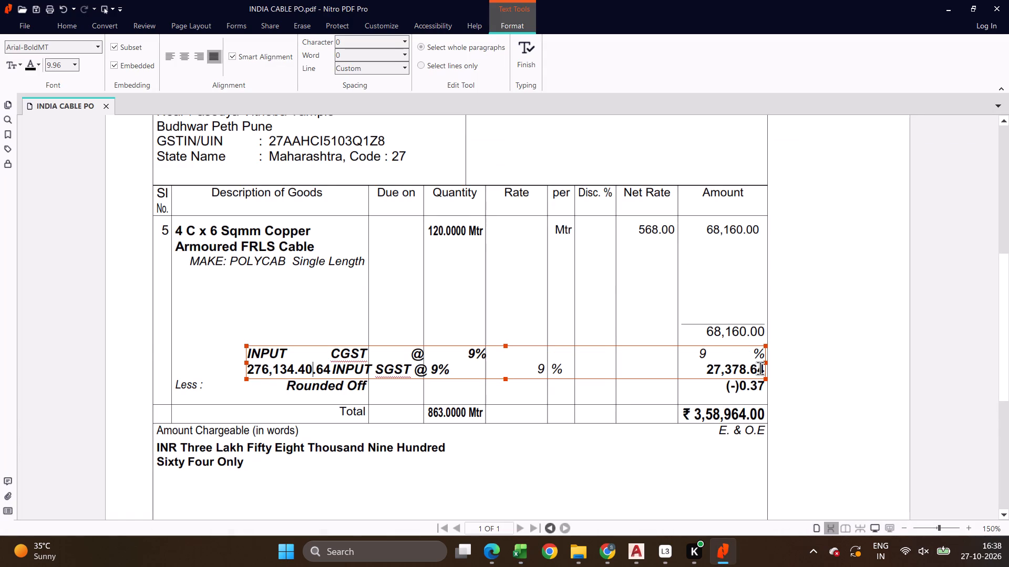
{"action": "key", "text": "Left"}
{"action": "key", "text": "Right"}
{"action": "key", "text": "Delete"}
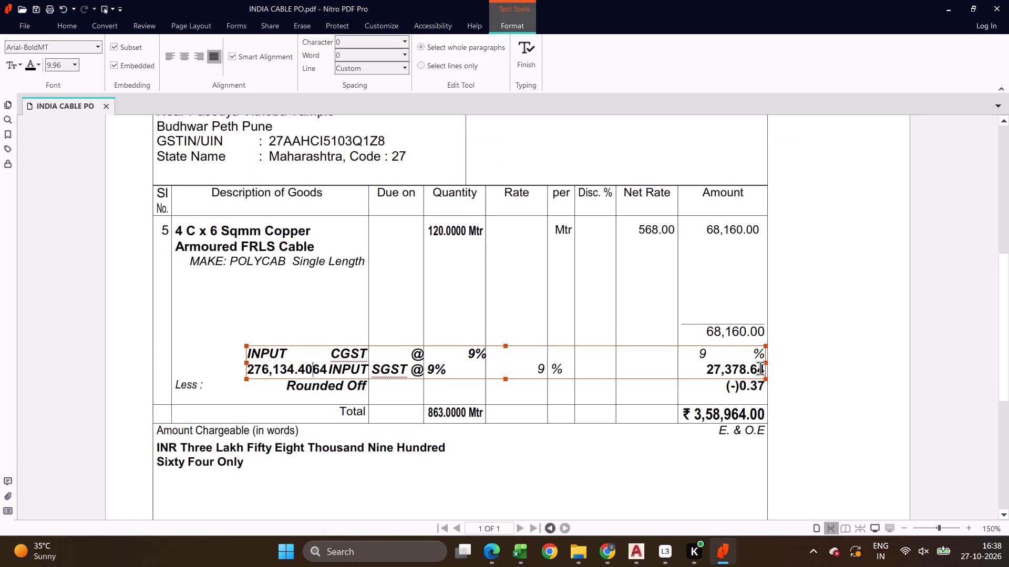
{"action": "key", "text": "Delete"}
{"action": "key", "text": "Delete"}
{"action": "key", "text": "Left"}
{"action": "key", "text": "Left"}
{"action": "key", "text": "Left"}
{"action": "key", "text": "Left"}
{"action": "key", "text": "Left"}
{"action": "key", "text": "Left"}
{"action": "key", "text": "Left"}
{"action": "key", "text": "Left"}
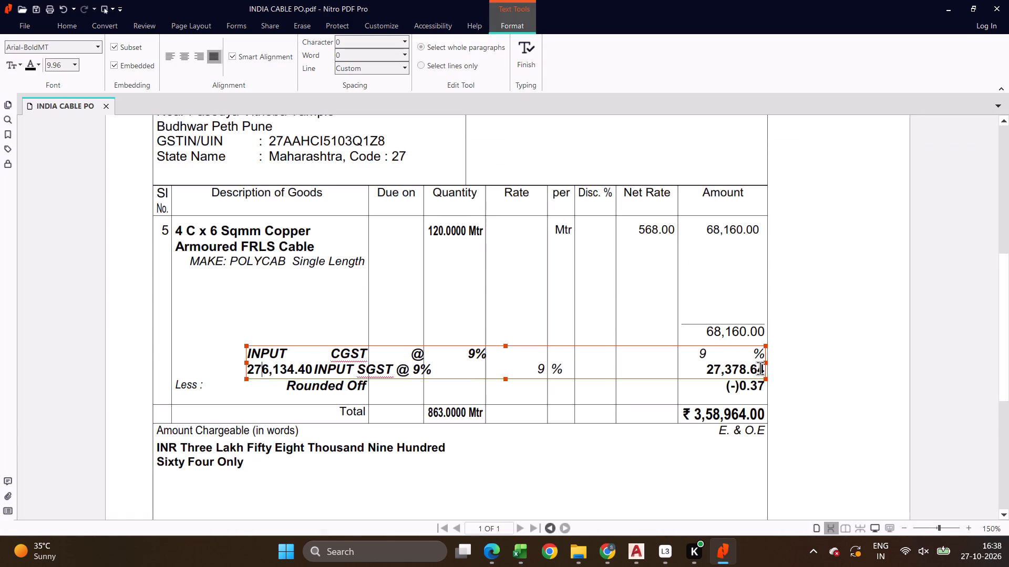
{"action": "key", "text": "BackSpace"}
{"action": "key", "text": "BackSpace"}
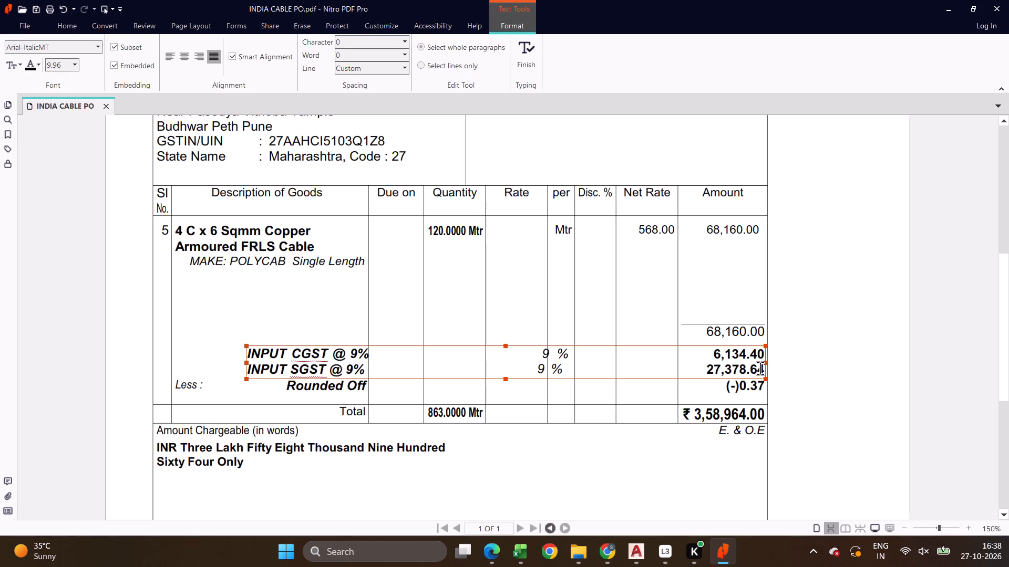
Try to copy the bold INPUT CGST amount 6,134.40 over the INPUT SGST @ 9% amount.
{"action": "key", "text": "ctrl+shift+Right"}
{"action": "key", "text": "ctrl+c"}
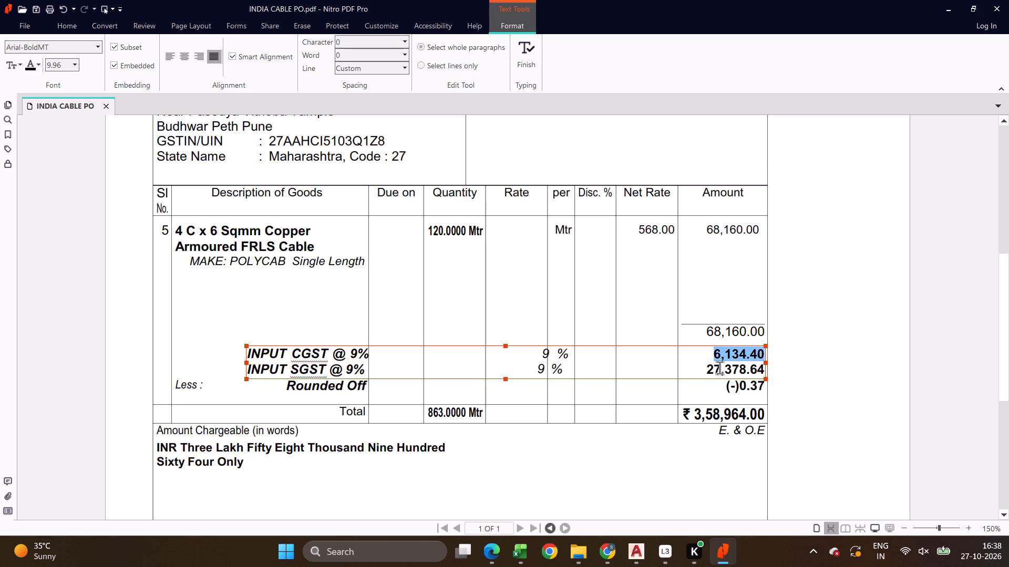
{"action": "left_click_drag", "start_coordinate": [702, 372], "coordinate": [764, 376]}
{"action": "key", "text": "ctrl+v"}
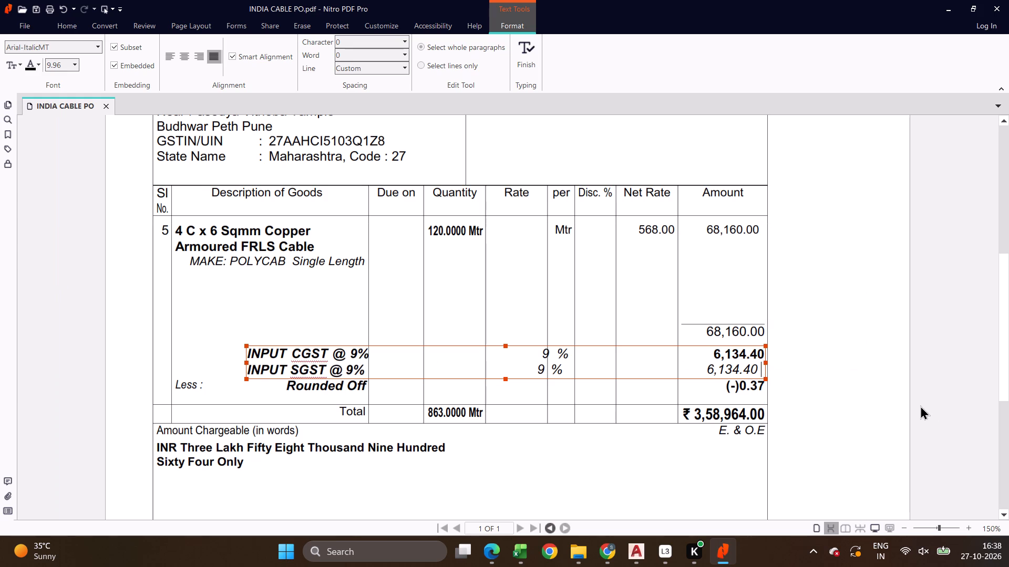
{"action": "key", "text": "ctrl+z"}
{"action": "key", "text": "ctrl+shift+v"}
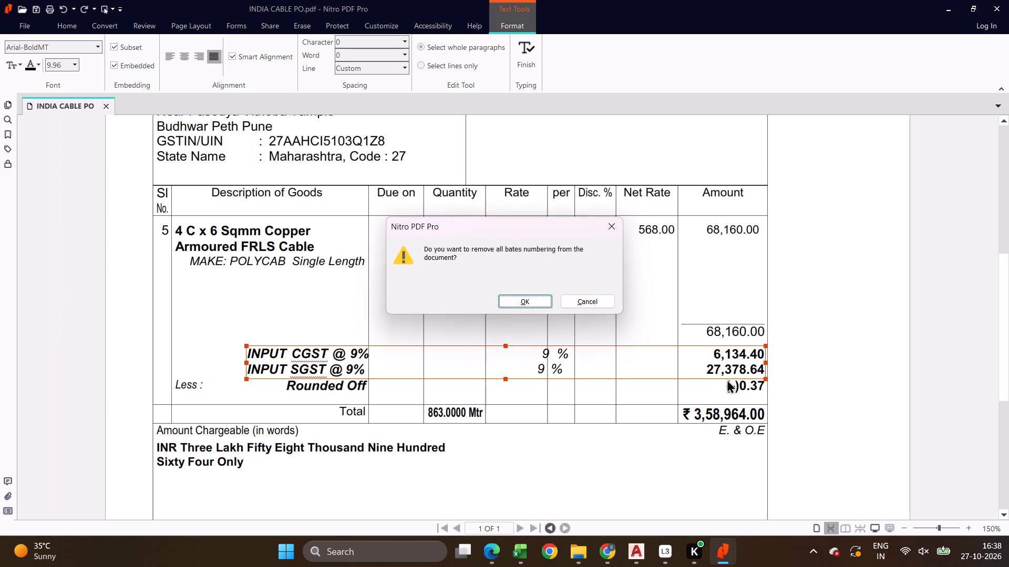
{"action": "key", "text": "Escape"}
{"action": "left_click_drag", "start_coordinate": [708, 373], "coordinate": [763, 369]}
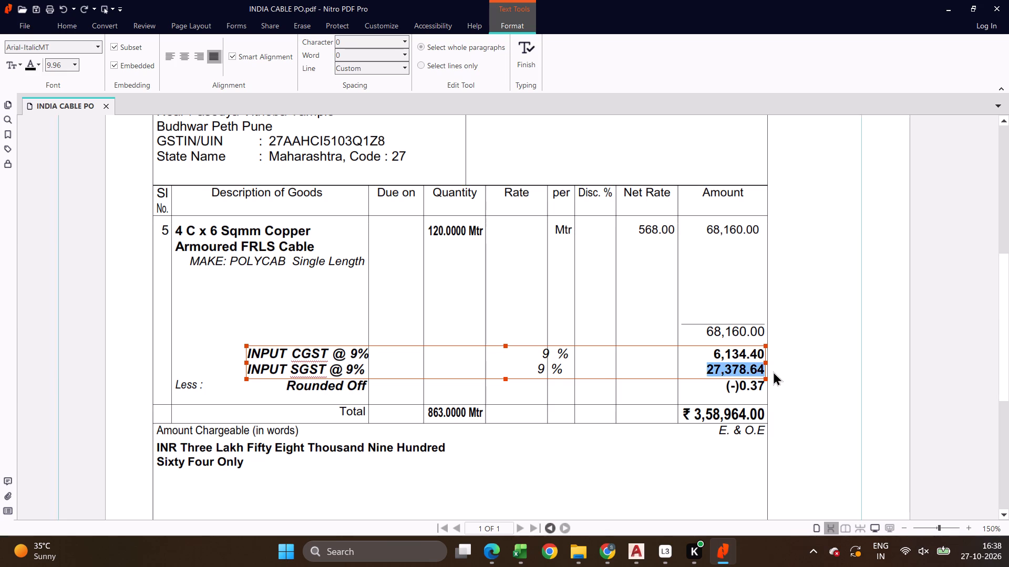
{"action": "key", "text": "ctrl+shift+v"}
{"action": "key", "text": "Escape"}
Set the INPUT SGST @ 9% amount to 6,134.40 in bold and space it into line with the CGST amount above.
{"action": "left_click_drag", "start_coordinate": [717, 372], "coordinate": [720, 372]}
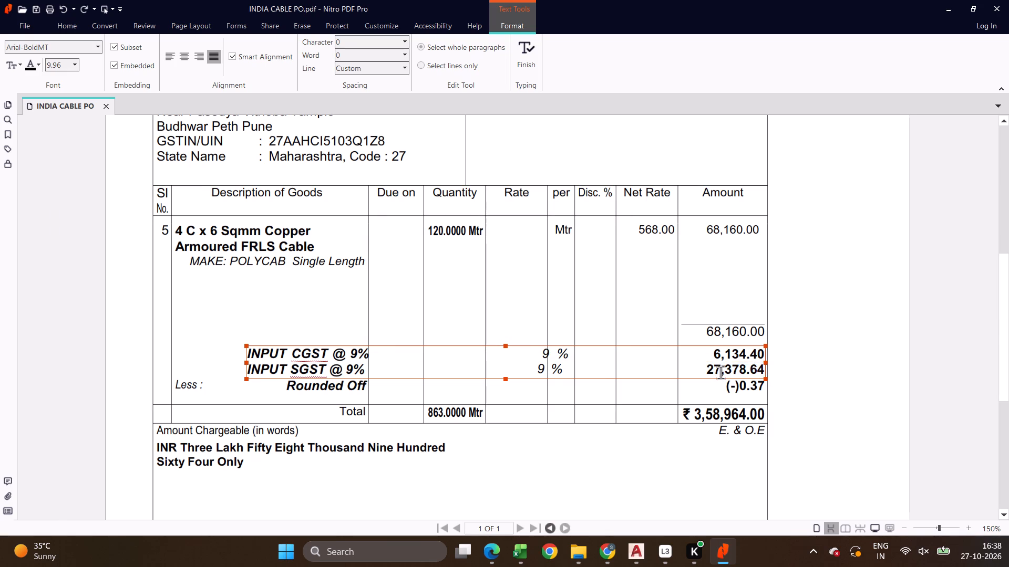
{"action": "left_click_drag", "start_coordinate": [720, 372], "coordinate": [744, 372]}
{"action": "type", "text": "613"}
{"action": "key", "text": "BackSpace"}
{"action": "key", "text": "BackSpace"}
{"action": "key", "text": "comma"}
{"action": "type", "text": "134.40"}
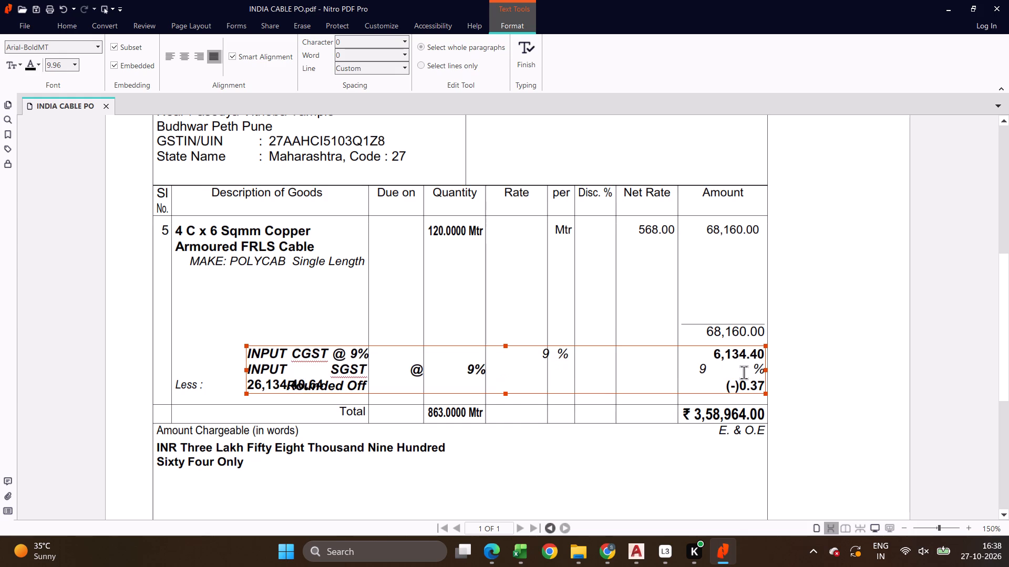
{"action": "key", "text": "Delete"}
{"action": "key", "text": "Delete"}
{"action": "key", "text": "Delete"}
{"action": "key", "text": "Left"}
{"action": "key", "text": "Left"}
{"action": "key", "text": "Left"}
{"action": "key", "text": "Left"}
{"action": "key", "text": "Left"}
{"action": "key", "text": "Left"}
{"action": "key", "text": "Left"}
{"action": "key", "text": "Left"}
{"action": "key", "text": "BackSpace"}
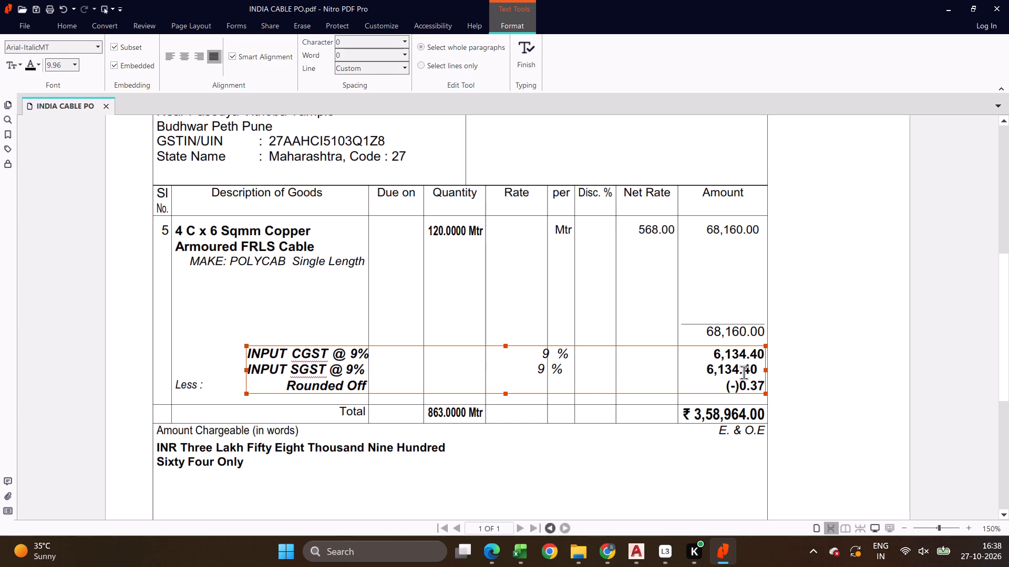
{"action": "key", "text": "space"}
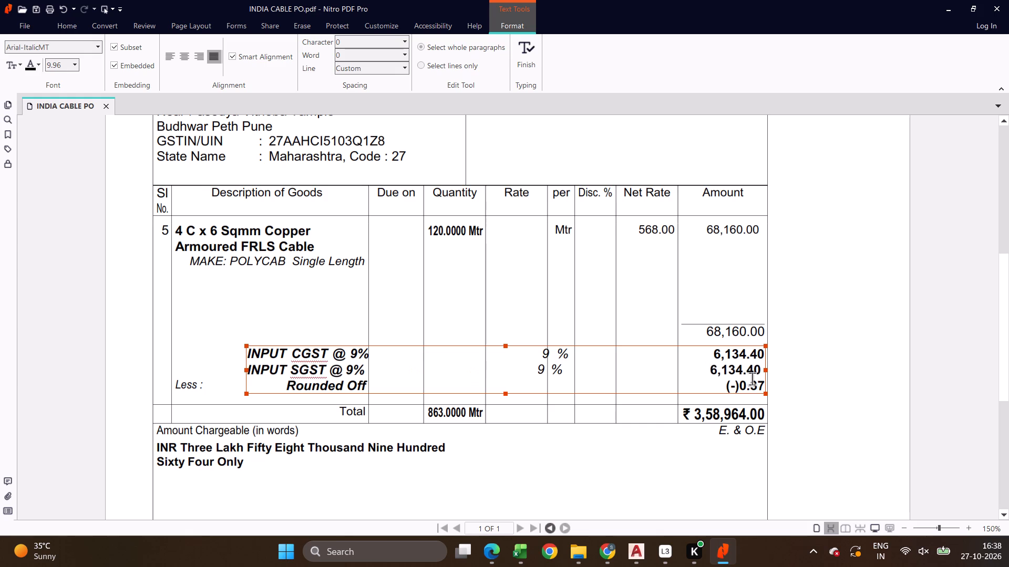
{"action": "key", "text": "space"}
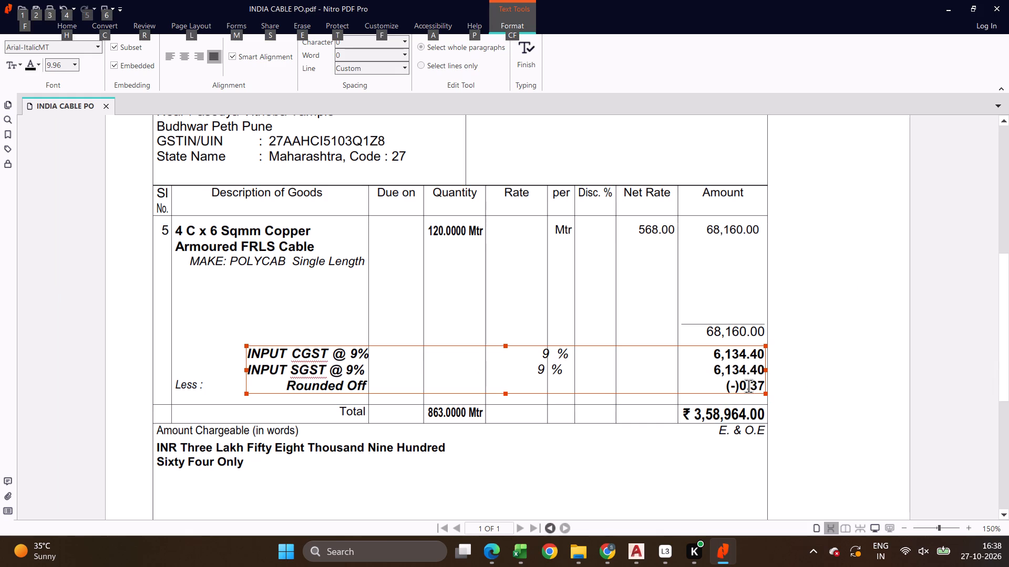
{"action": "key", "text": "Escape"}
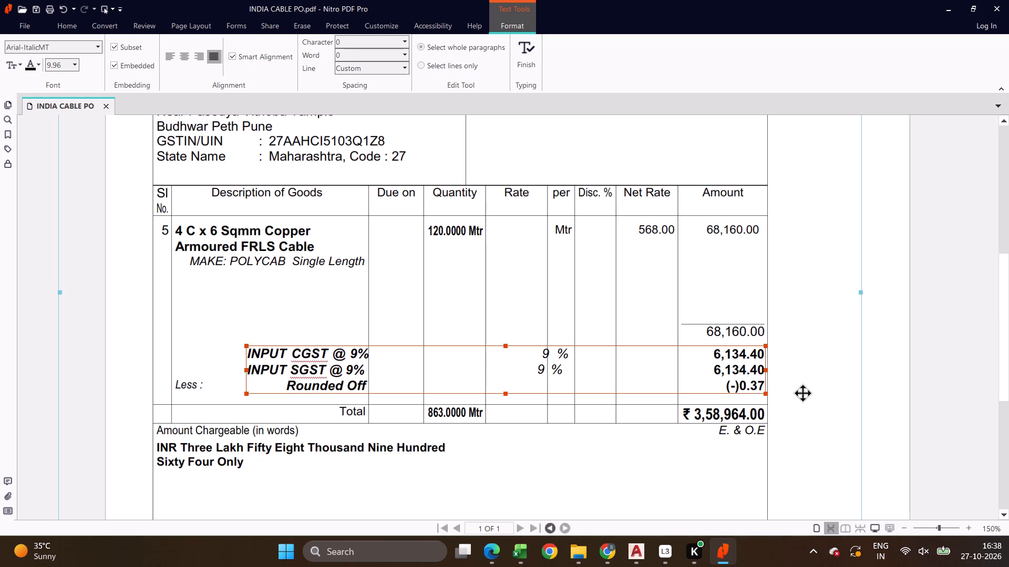
Switch to Excel and copy the tax in L6 of Sheet1 into L7 as a value only.
{"action": "key", "text": "alt+Tab"}
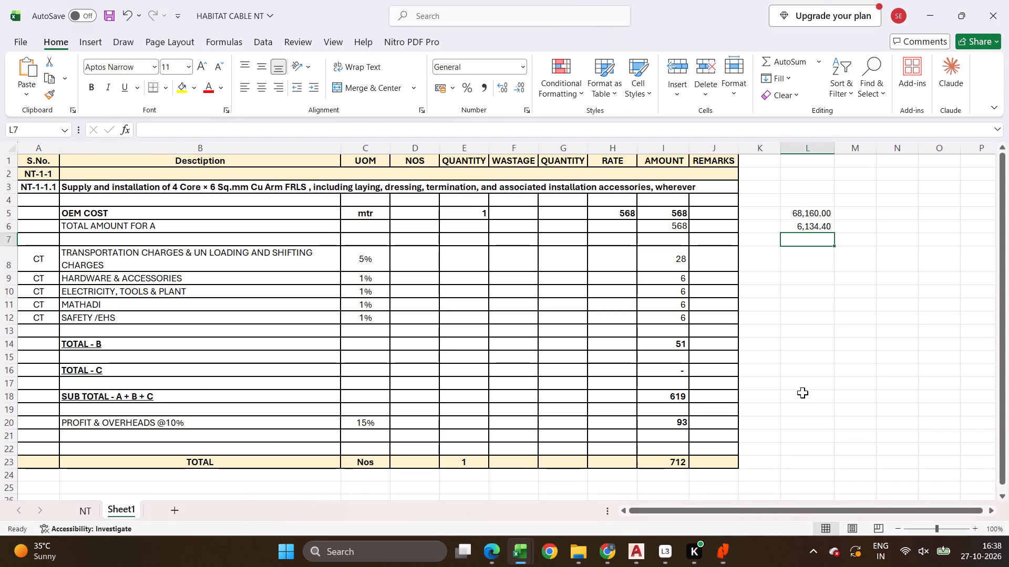
{"action": "left_click", "coordinate": [815, 225]}
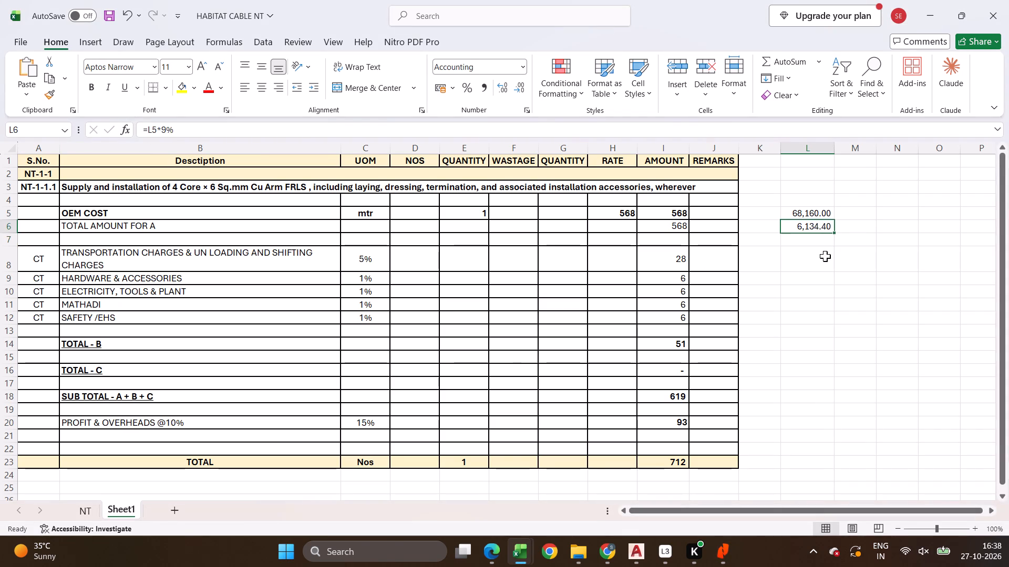
{"action": "key", "text": "ctrl+c"}
{"action": "left_click", "coordinate": [809, 243]}
{"action": "key", "text": "ctrl+shift+v"}
Add up the cable amount and both taxes in cell L8 with AutoSum.
{"action": "left_click", "coordinate": [804, 258]}
{"action": "key", "text": "Escape"}
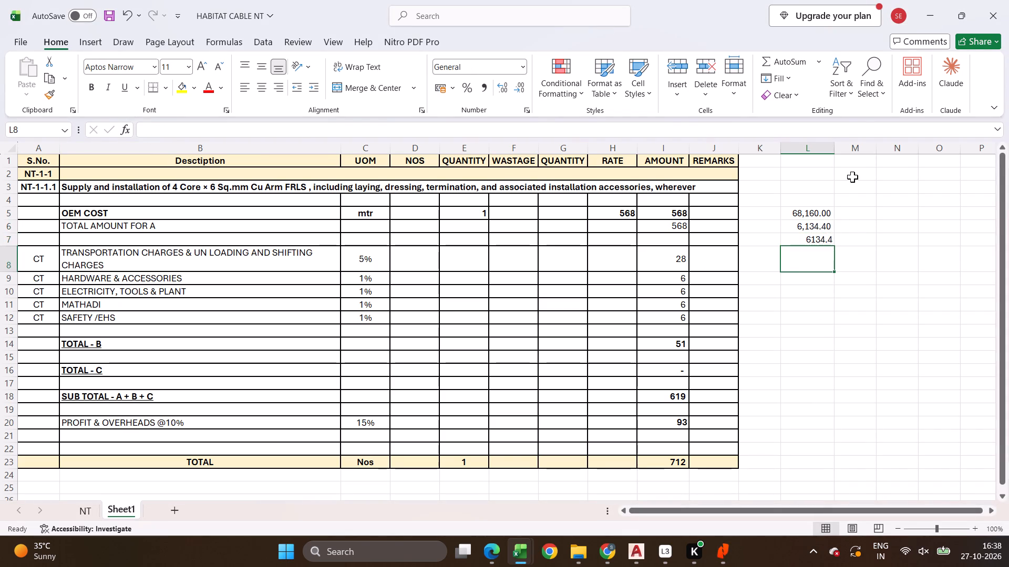
{"action": "left_click", "coordinate": [800, 59]}
{"action": "key", "text": "Return"}
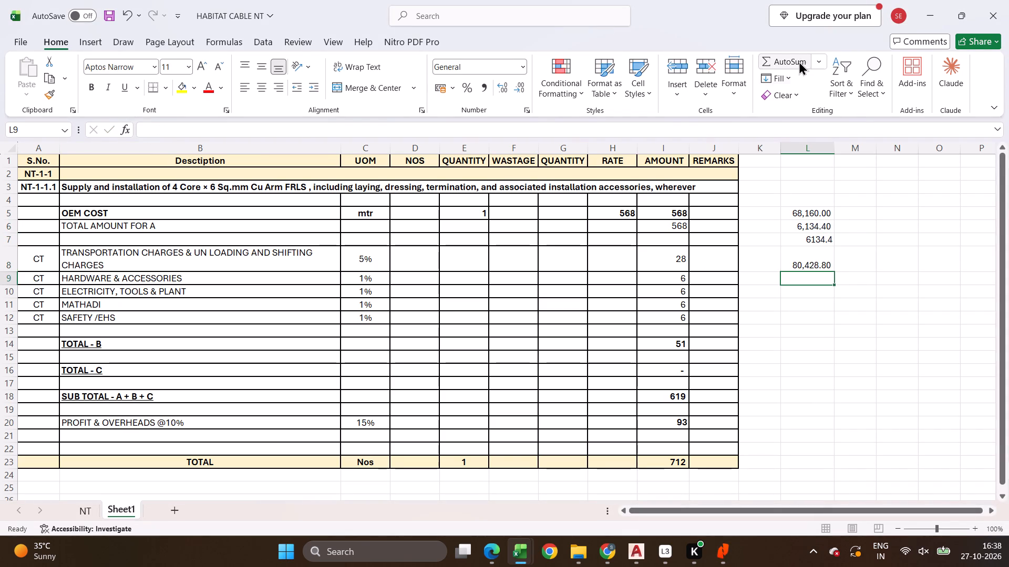
Switch to the INDIA CABLE PO purchase order in Nitro PDF Pro.
{"action": "key", "text": "alt+Tab"}
{"action": "key", "text": "alt+Tab"}
{"action": "key", "text": "alt+Tab"}
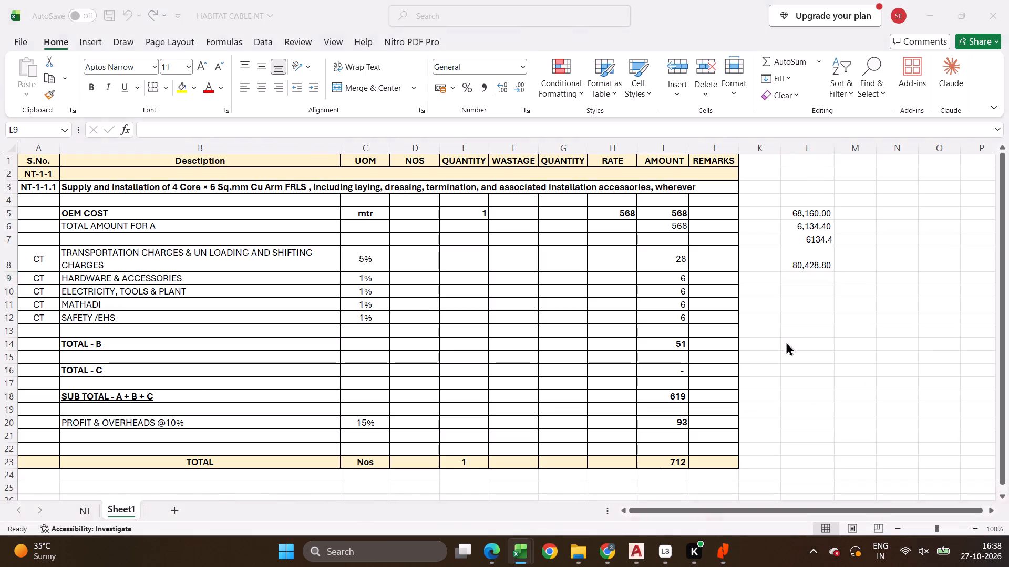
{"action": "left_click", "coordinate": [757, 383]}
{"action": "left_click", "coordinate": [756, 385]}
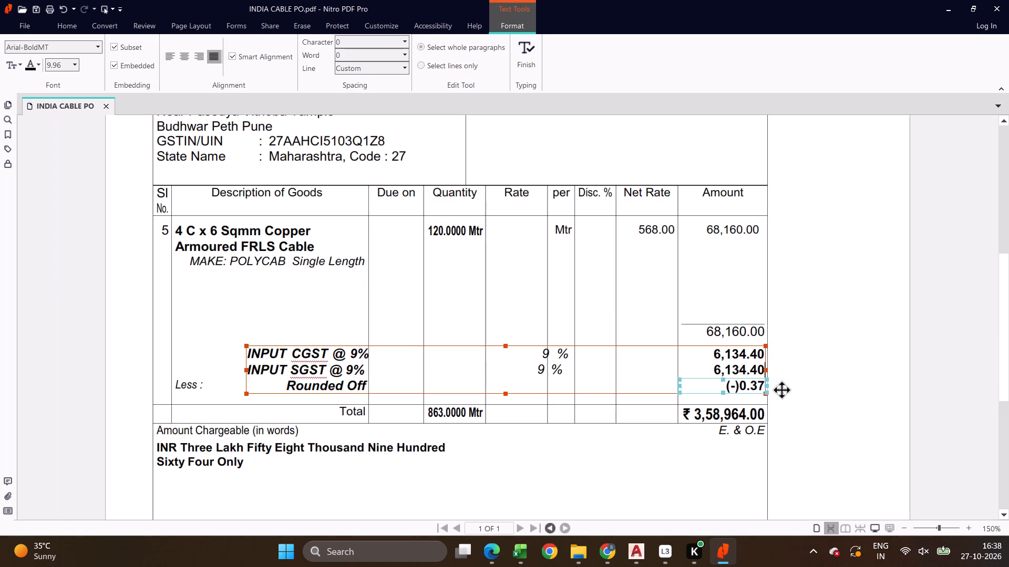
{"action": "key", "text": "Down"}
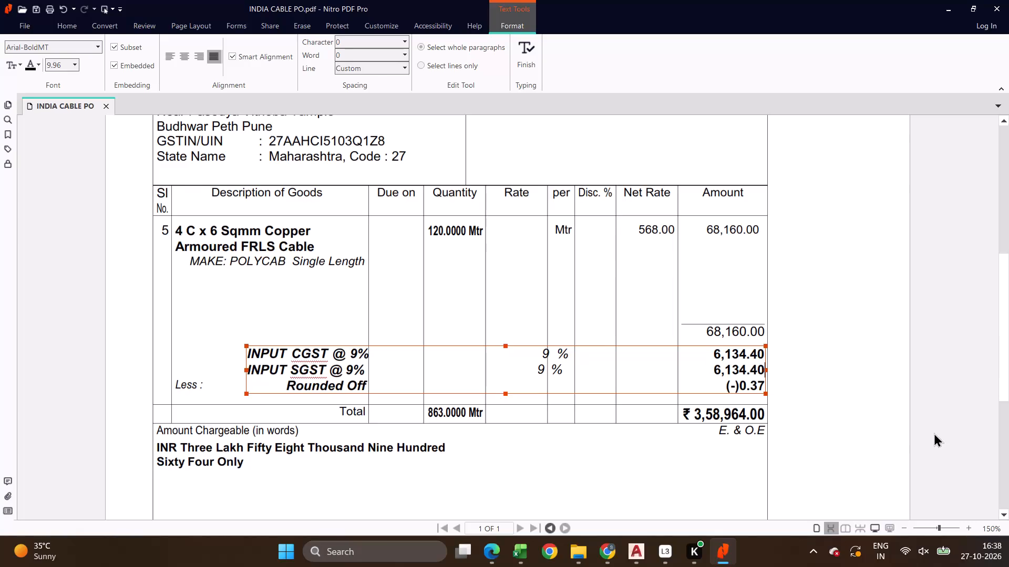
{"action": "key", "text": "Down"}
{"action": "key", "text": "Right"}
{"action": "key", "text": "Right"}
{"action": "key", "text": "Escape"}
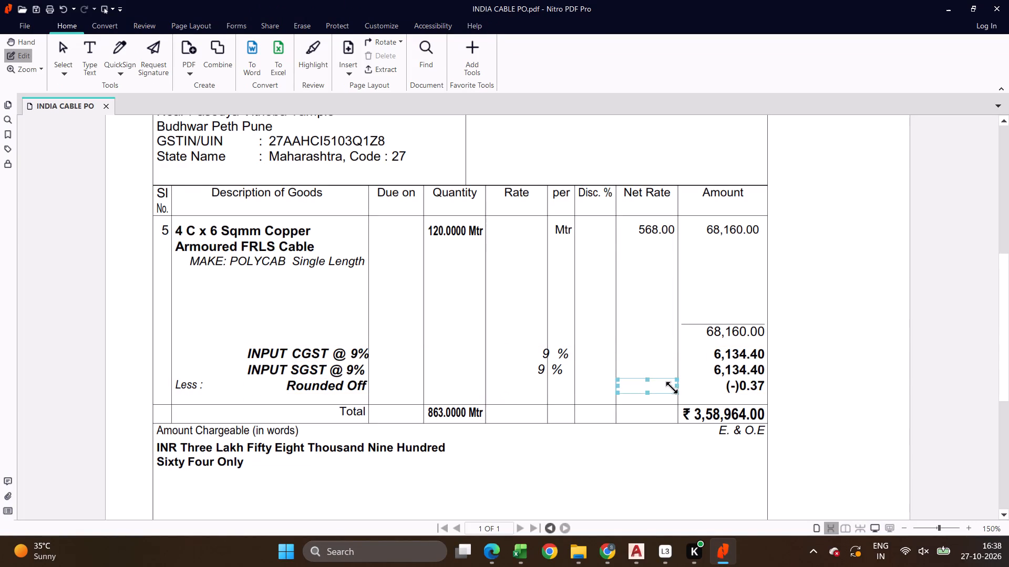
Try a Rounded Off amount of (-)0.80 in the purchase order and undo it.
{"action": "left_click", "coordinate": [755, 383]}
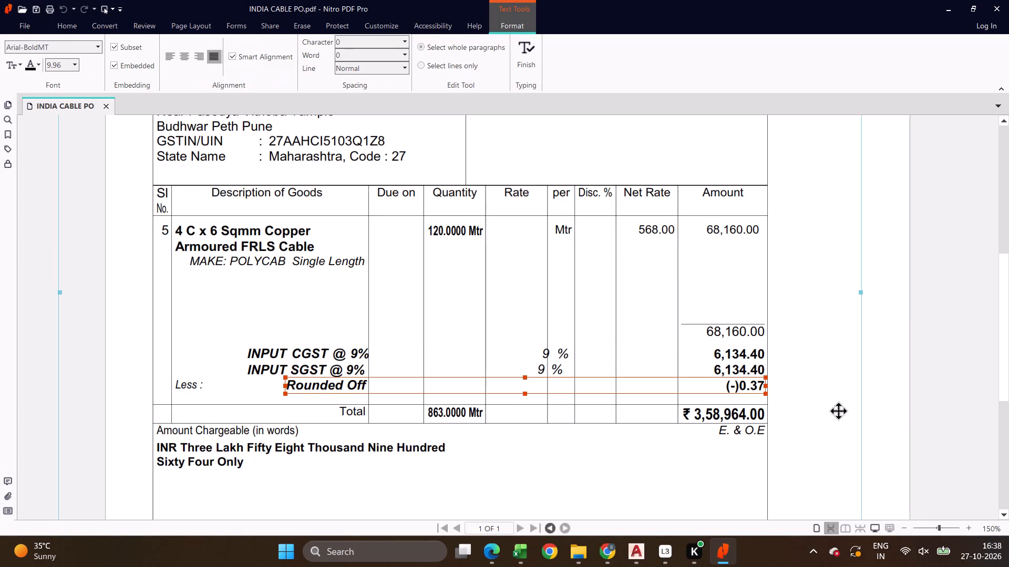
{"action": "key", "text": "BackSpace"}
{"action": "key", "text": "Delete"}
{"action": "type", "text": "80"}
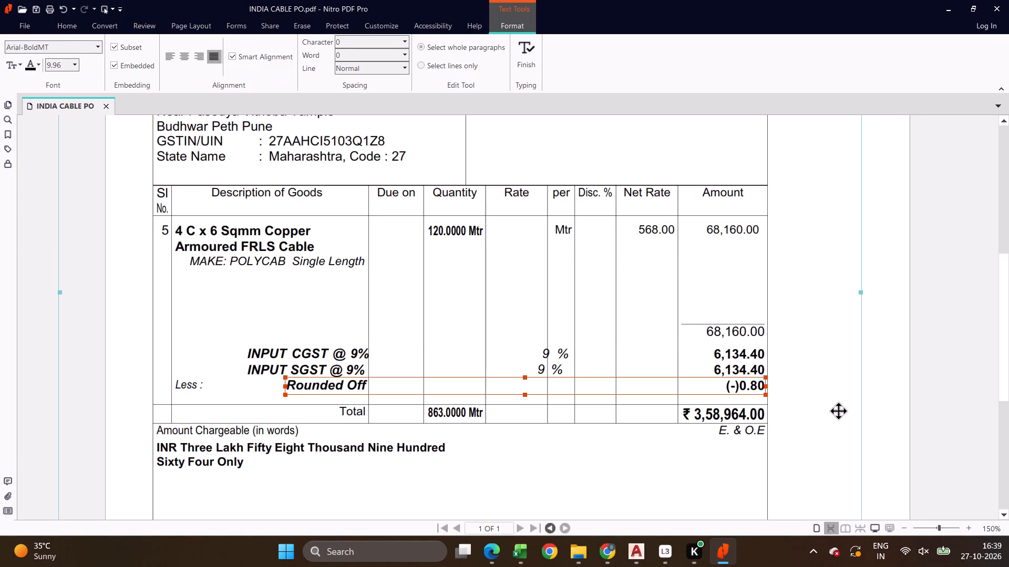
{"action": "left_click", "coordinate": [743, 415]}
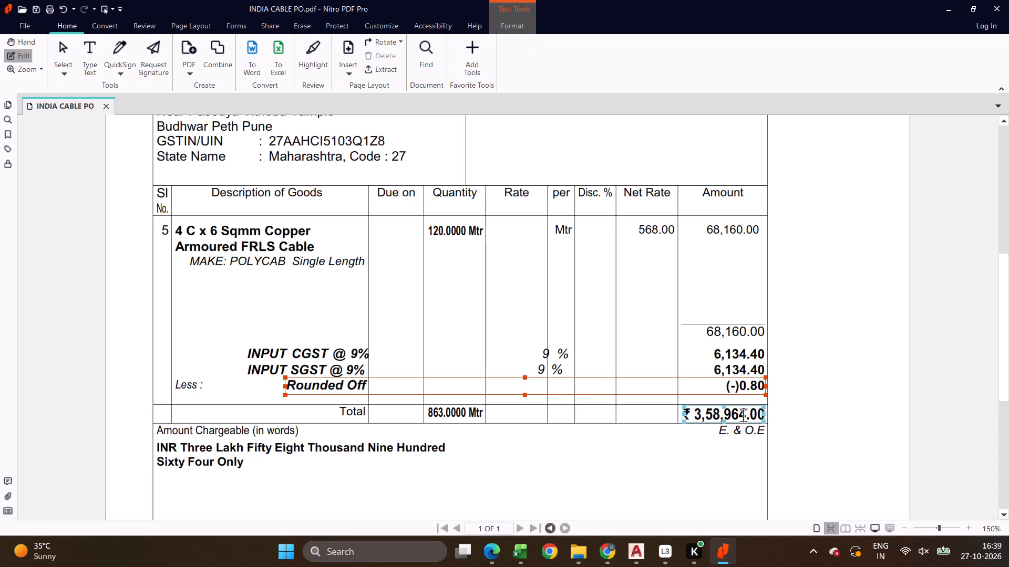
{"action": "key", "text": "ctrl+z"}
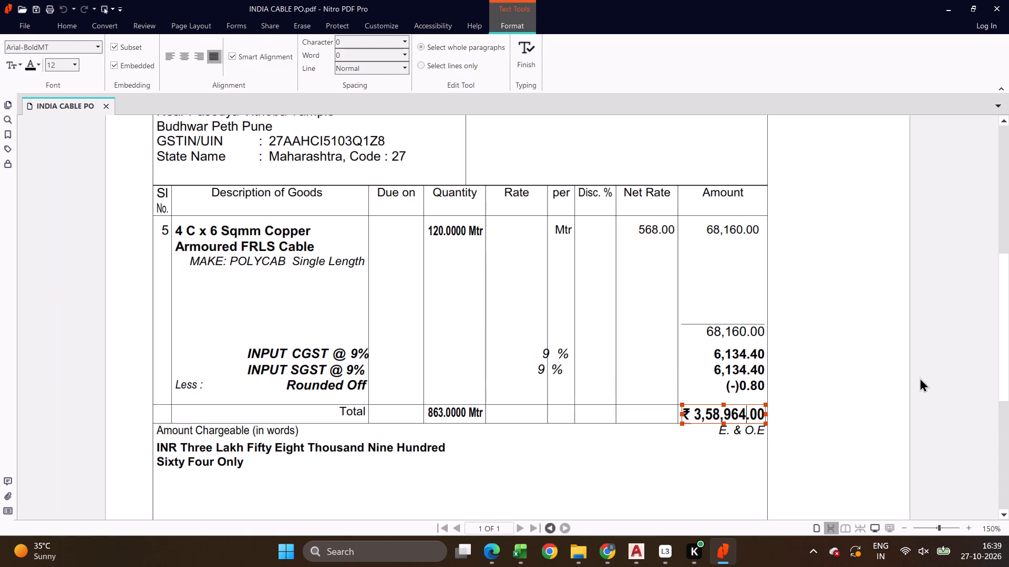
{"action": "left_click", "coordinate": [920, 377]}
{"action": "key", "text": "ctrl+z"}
Set the Rounded Off amount to (+)0.20.
{"action": "left_click", "coordinate": [753, 383]}
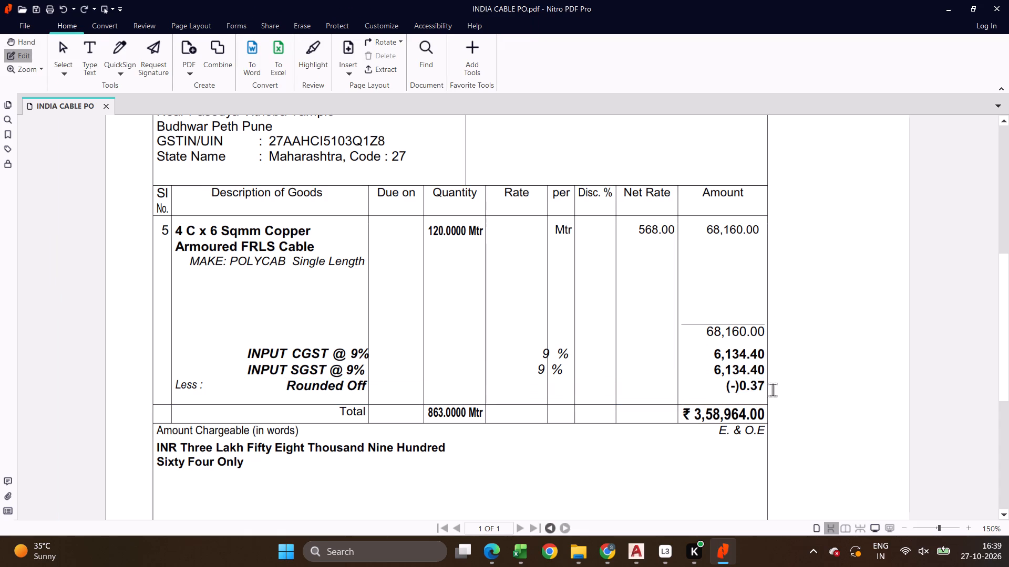
{"action": "key", "text": "Delete"}
{"action": "key", "text": "Delete"}
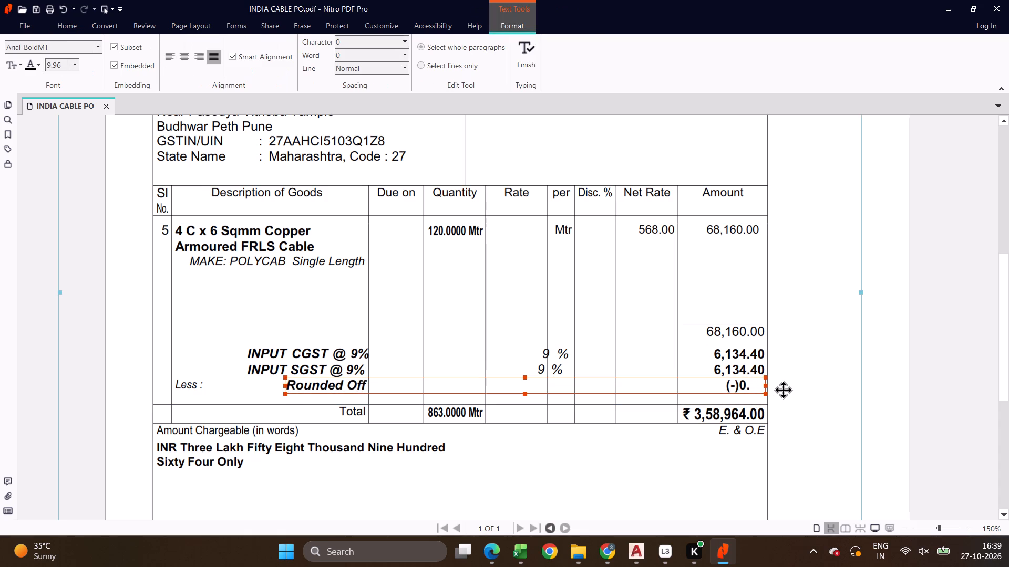
{"action": "type", "text": "20"}
{"action": "key", "text": "Left"}
{"action": "key", "text": "Left"}
{"action": "key", "text": "Left"}
{"action": "key", "text": "Left"}
{"action": "key", "text": "Left"}
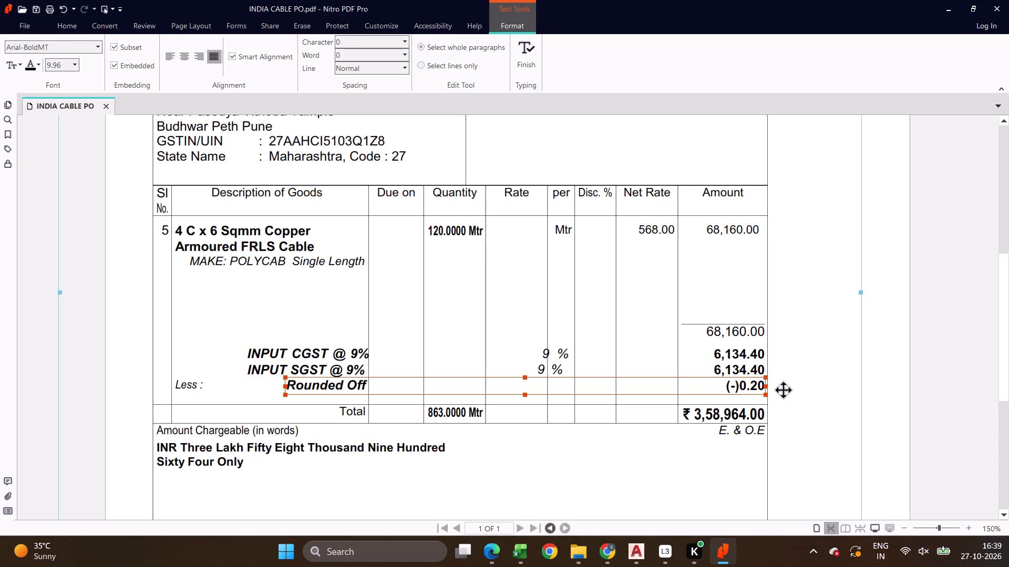
{"action": "key", "text": "BackSpace"}
{"action": "key", "text": "2"}
{"action": "key", "text": "BackSpace"}
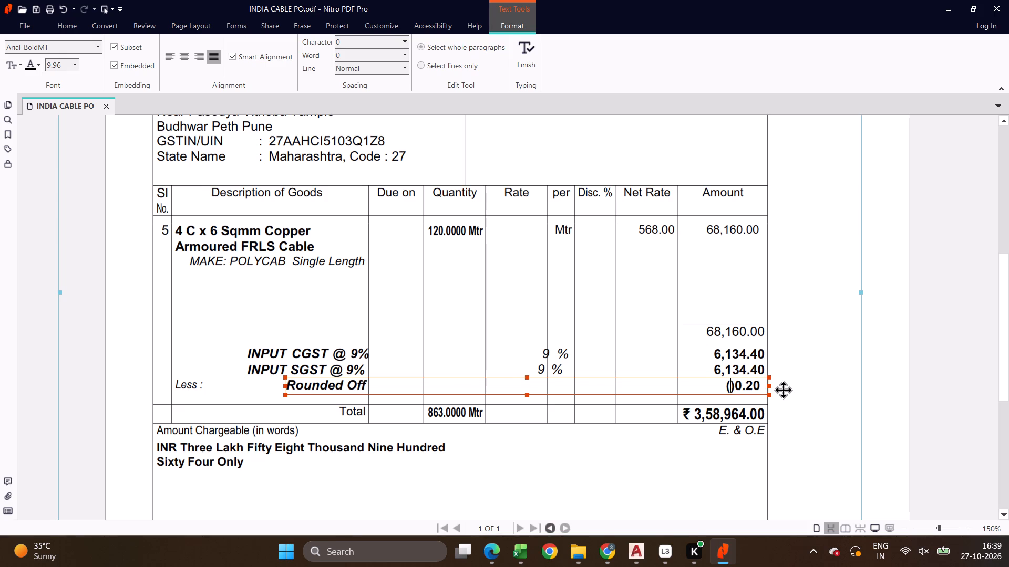
{"action": "key", "text": "plus"}
Space the (+)0.20 amount into line with the tax amounts above and narrow its text box to the Amount column's edge.
{"action": "left_click", "coordinate": [719, 384]}
{"action": "key", "text": "BackSpace"}
{"action": "key", "text": "space"}
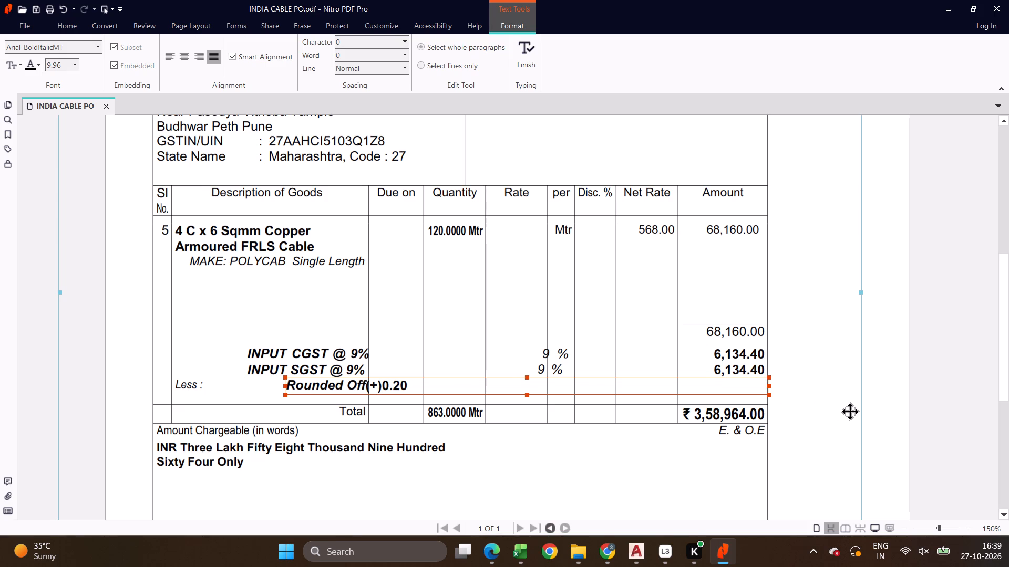
{"action": "key", "text": "Tab"}
{"action": "key", "text": "Tab"}
{"action": "key", "text": "Tab"}
{"action": "key", "text": "Tab"}
{"action": "key", "text": "Tab"}
{"action": "key", "text": "Tab"}
{"action": "key", "text": "Tab"}
{"action": "key", "text": "Tab"}
{"action": "key", "text": "Tab"}
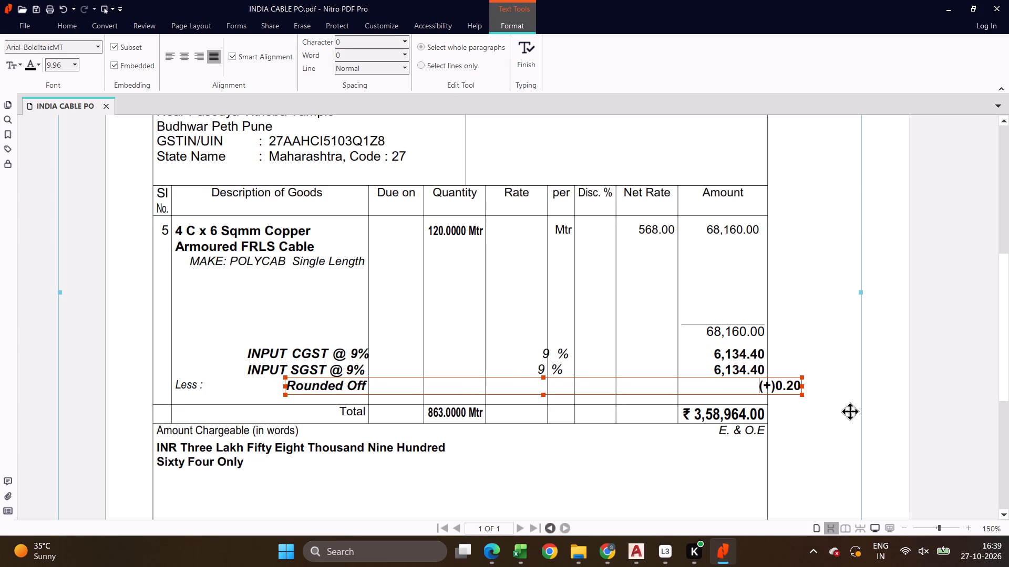
{"action": "key", "text": "BackSpace"}
{"action": "key", "text": "space"}
{"action": "key", "text": "space"}
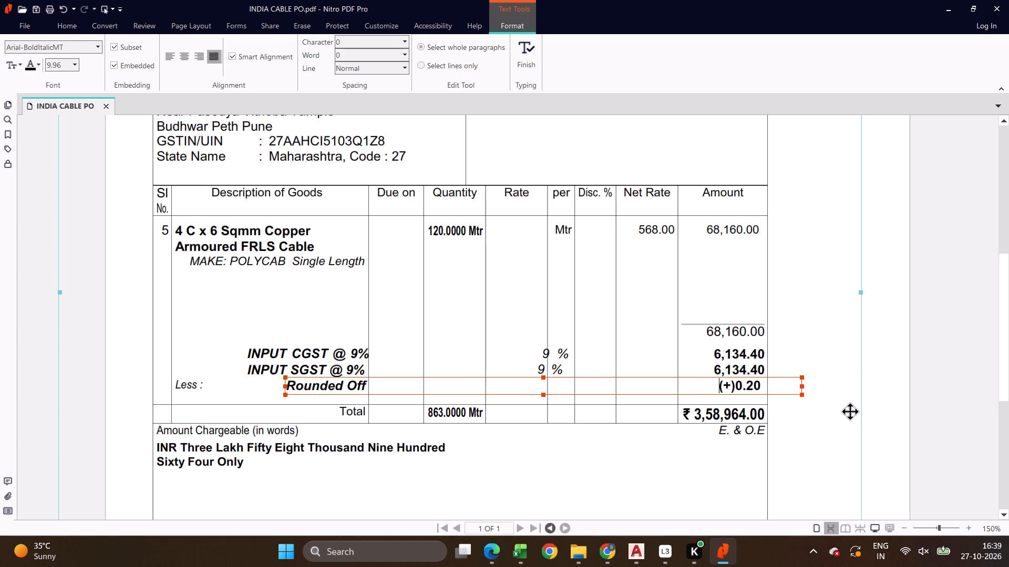
{"action": "key", "text": "space"}
{"action": "key", "text": "space"}
{"action": "key", "text": "BackSpace"}
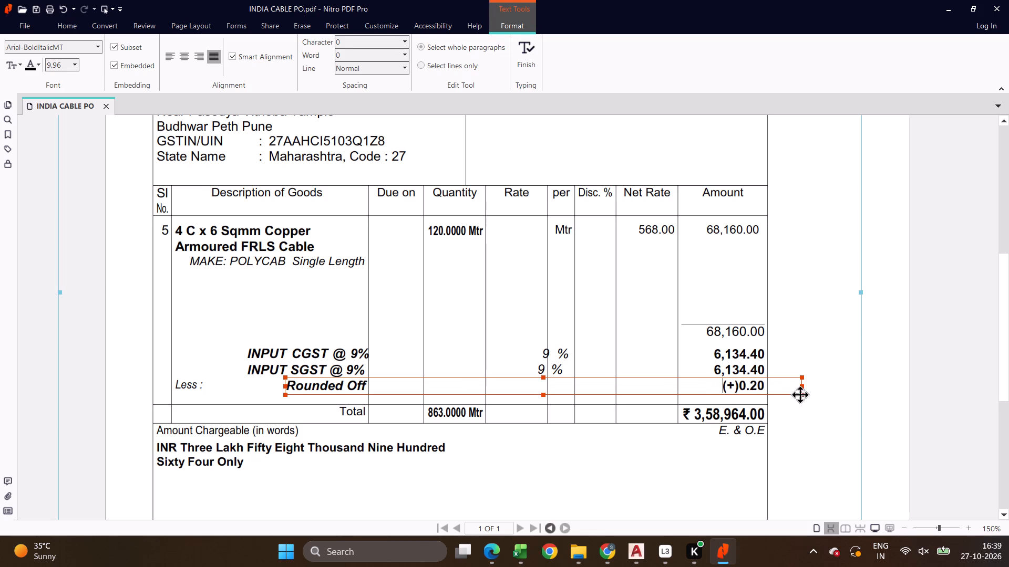
{"action": "left_click_drag", "start_coordinate": [800, 386], "coordinate": [765, 387]}
{"action": "left_click", "coordinate": [969, 383]}
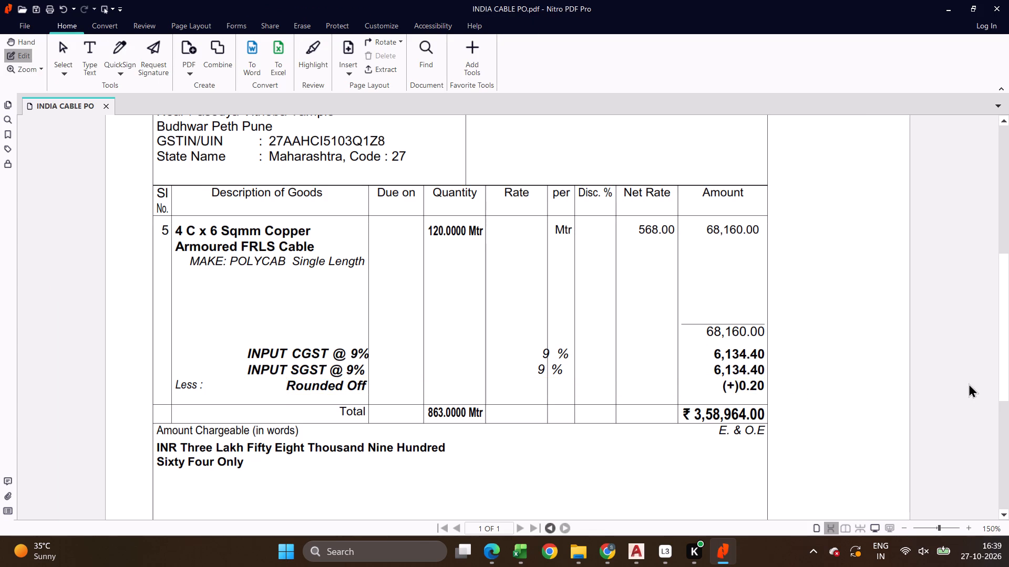
Look up the sum in cell L8 of Sheet1 in Excel and set the purchase order's Total amount to ₹ 80,428.80 in Nitro PDF Pro.
{"action": "key", "text": "alt+Tab"}
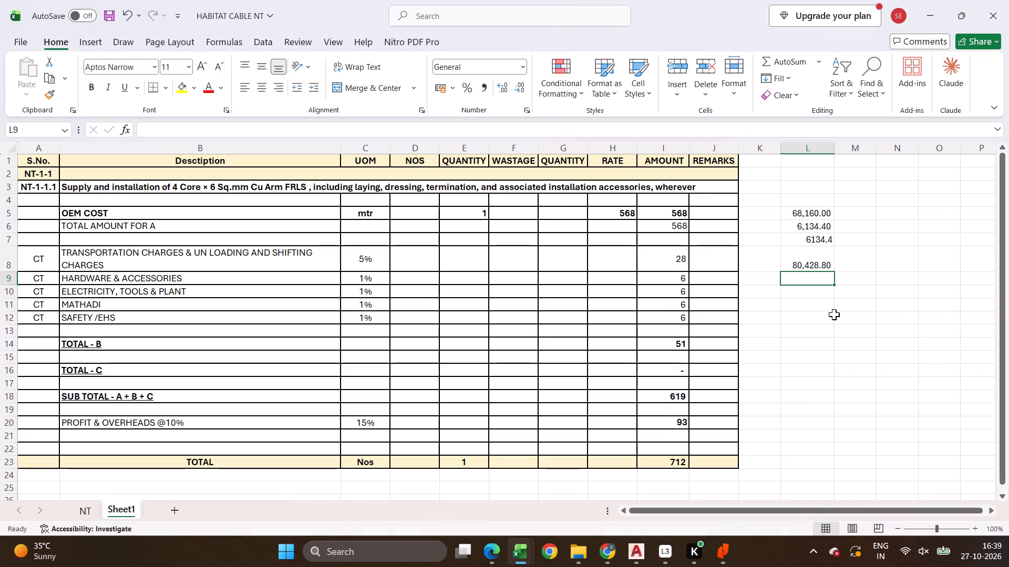
{"action": "left_click", "coordinate": [817, 256]}
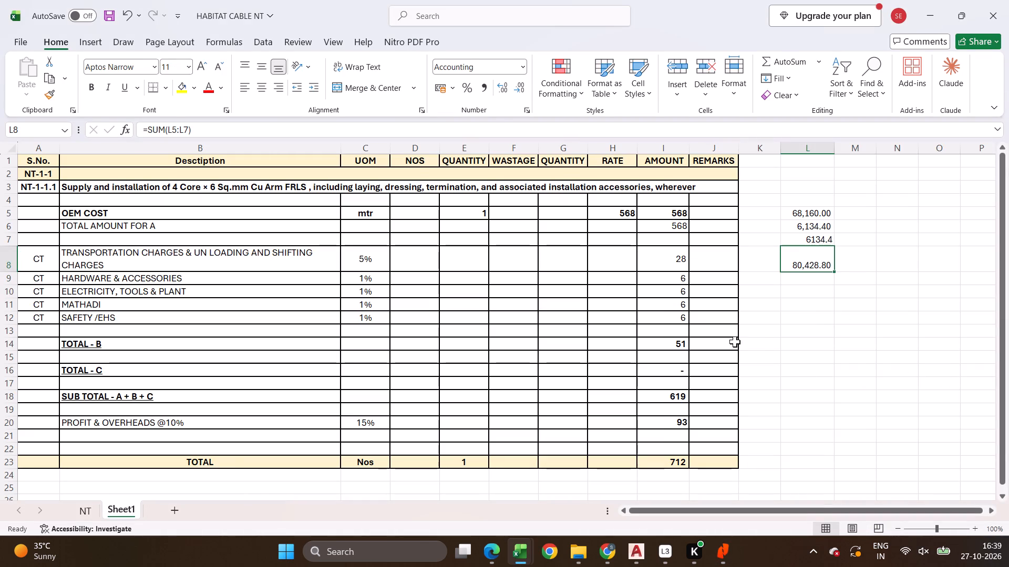
{"action": "key", "text": "alt+Tab"}
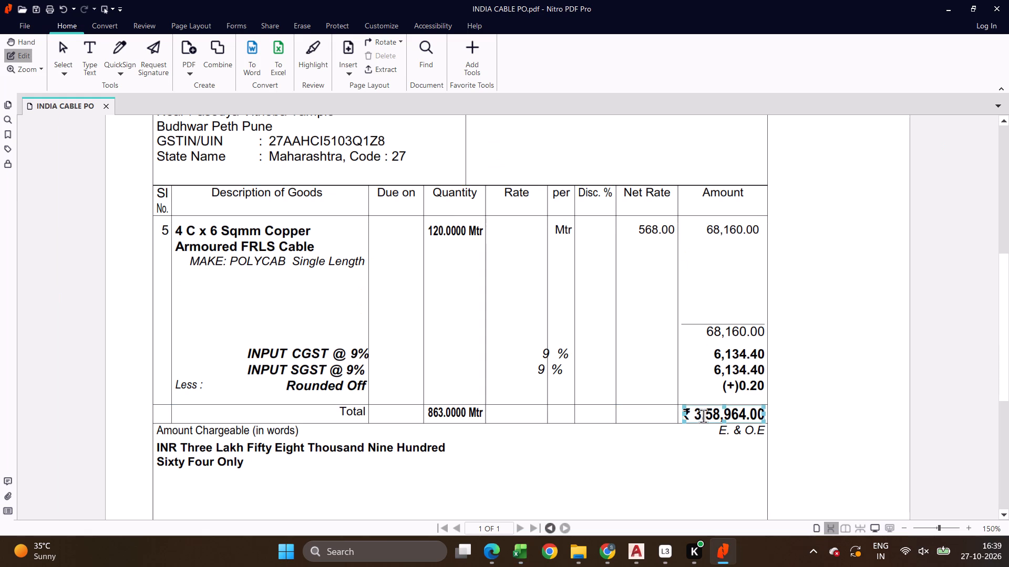
{"action": "left_click_drag", "start_coordinate": [697, 412], "coordinate": [743, 409]}
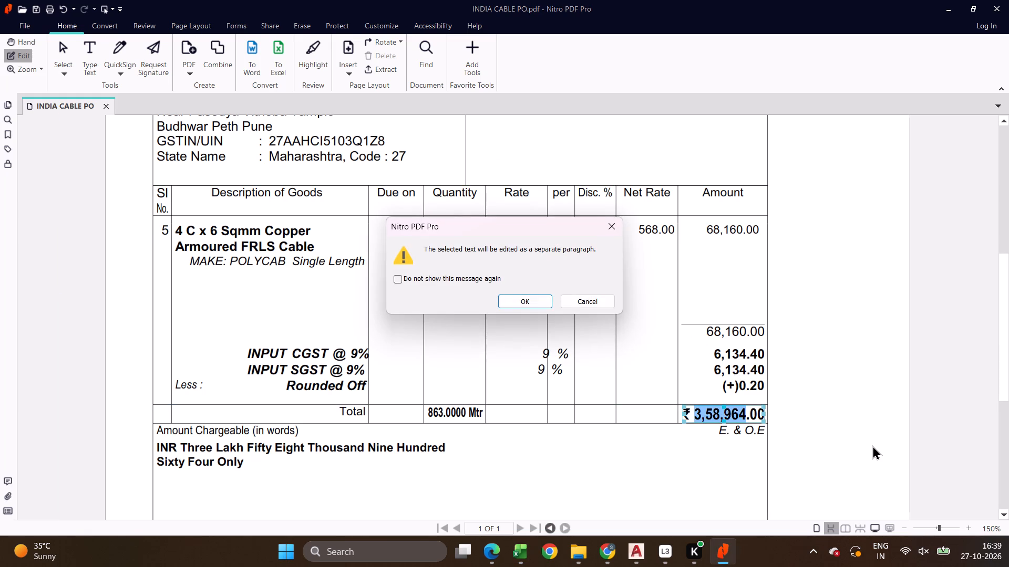
{"action": "key", "text": "Escape"}
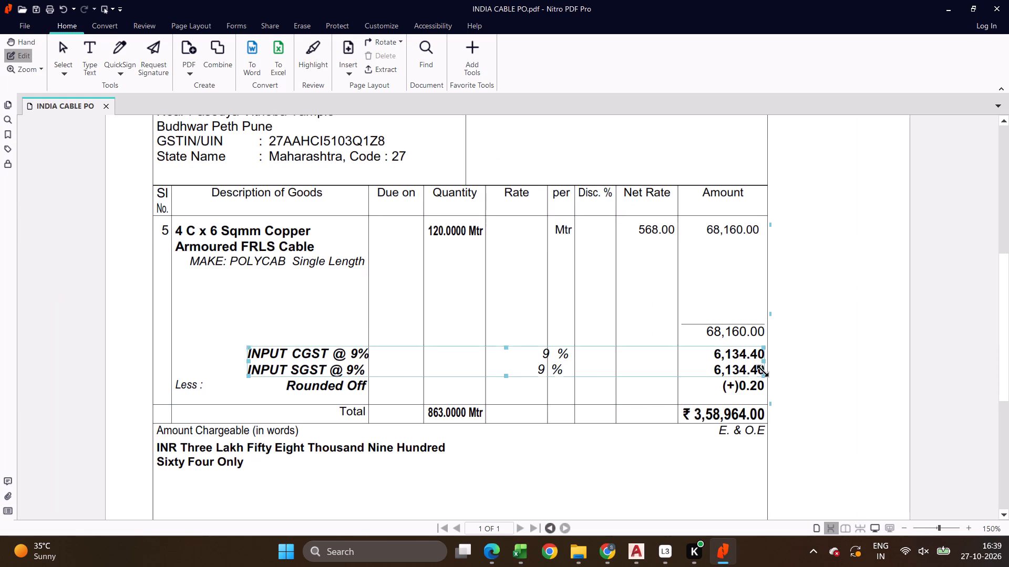
{"action": "double_click", "coordinate": [712, 416]}
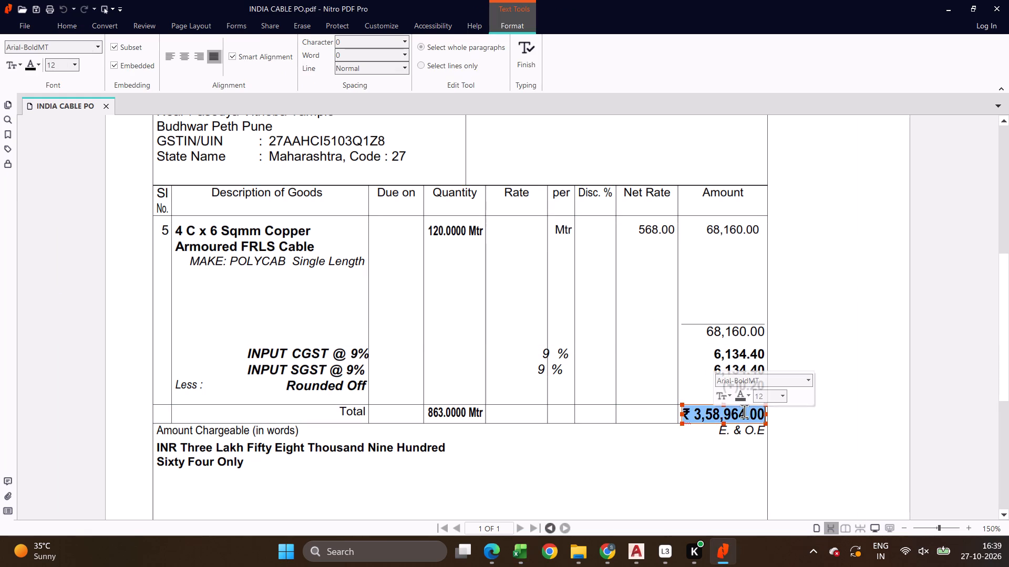
{"action": "left_click", "coordinate": [744, 411]}
{"action": "left_click_drag", "start_coordinate": [744, 411], "coordinate": [701, 407]}
{"action": "left_click", "coordinate": [724, 411]}
{"action": "left_click", "coordinate": [748, 414]}
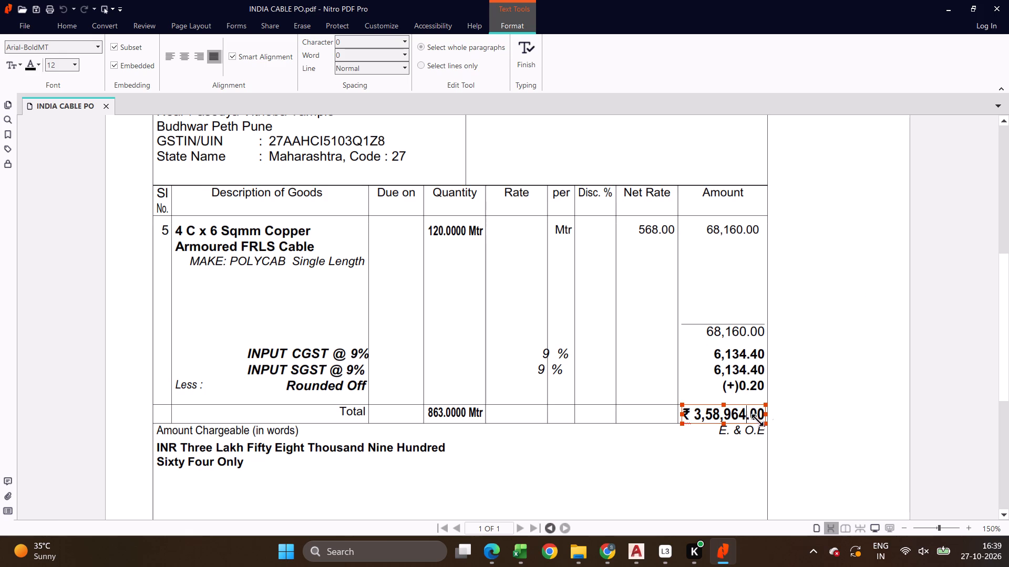
{"action": "key", "text": "BackSpace"}
{"action": "key", "text": "BackSpace"}
{"action": "key", "text": "BackSpace"}
{"action": "key", "text": "BackSpace"}
{"action": "key", "text": "BackSpace"}
{"action": "key", "text": "BackSpace"}
{"action": "key", "text": "BackSpace"}
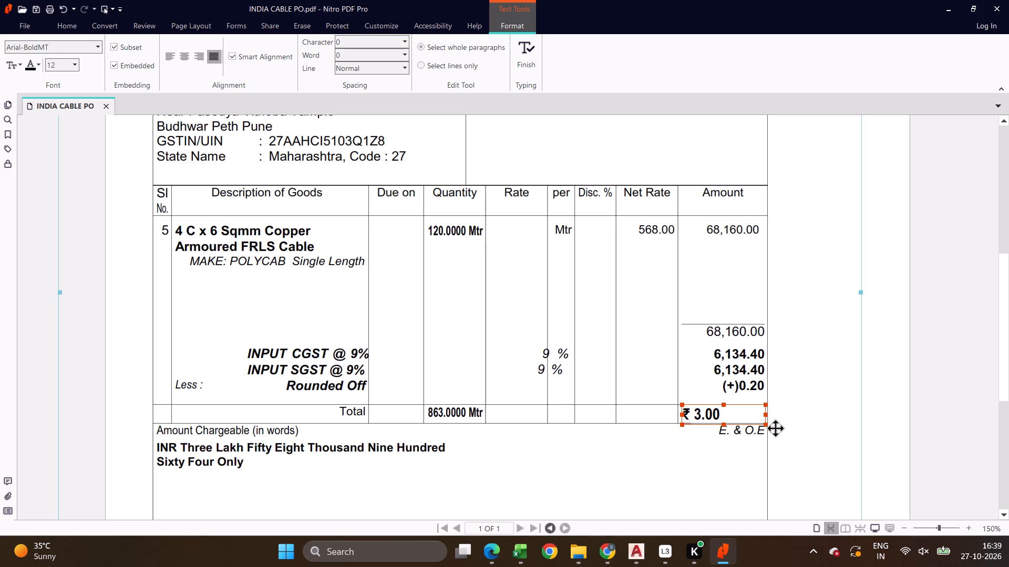
{"action": "key", "text": "BackSpace"}
{"action": "type", "text": "80"}
{"action": "key", "text": "comma"}
{"action": "key", "text": "alt+Tab"}
{"action": "key", "text": "alt+Tab"}
{"action": "type", "text": "428"}
{"action": "key", "text": "Right"}
{"action": "key", "text": "Right"}
{"action": "key", "text": "BackSpace"}
{"action": "key", "text": "8"}
{"action": "key", "text": "Left"}
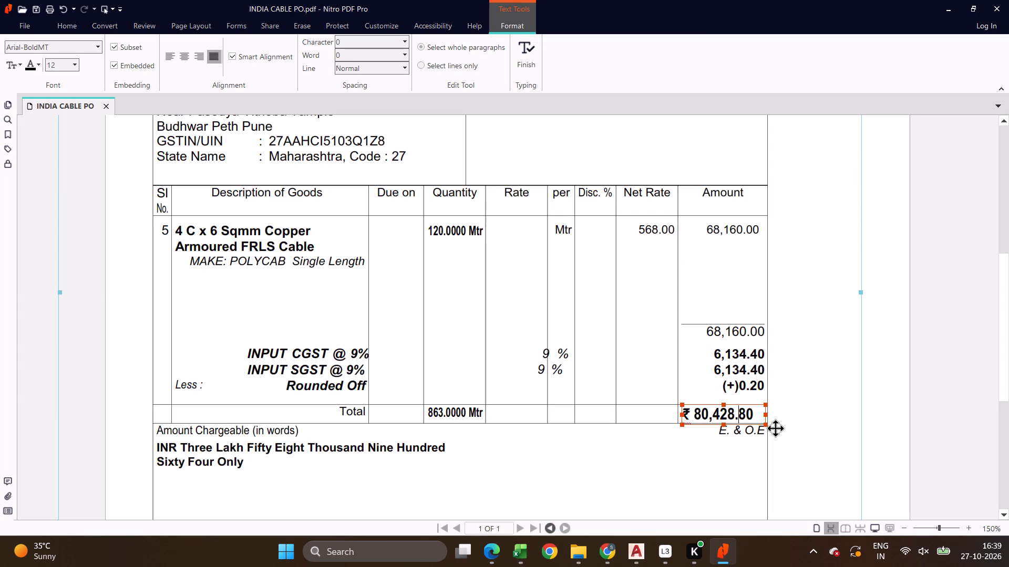
Add spaces after the rupee sign so the Total figure lines up with the amounts above it.
{"action": "key", "text": "Left"}
{"action": "key", "text": "Left"}
{"action": "key", "text": "Left"}
{"action": "key", "text": "Left"}
{"action": "key", "text": "Left"}
{"action": "key", "text": "Left"}
{"action": "key", "text": "Left"}
{"action": "key", "text": "space"}
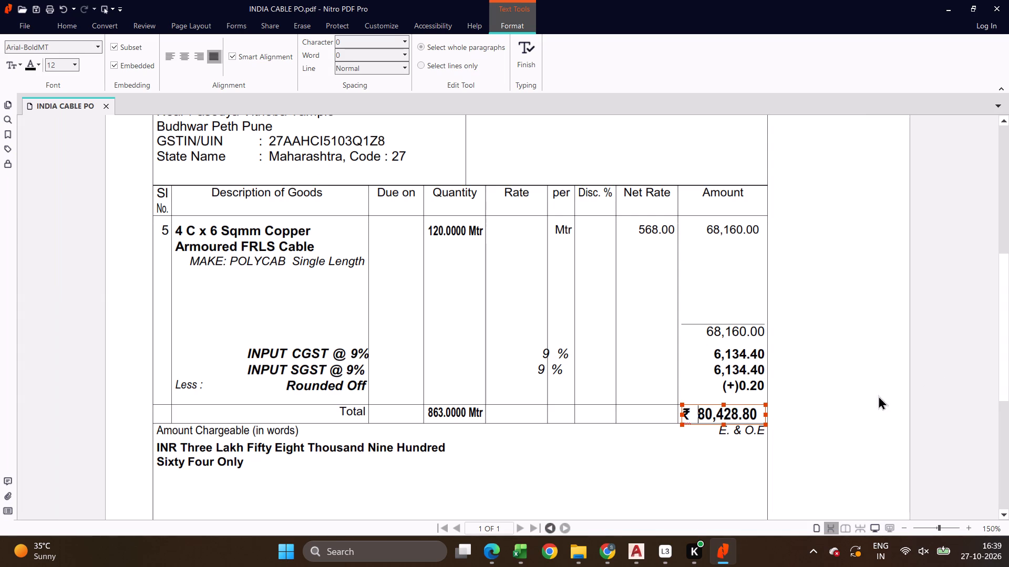
{"action": "key", "text": "space"}
{"action": "key", "text": "space"}
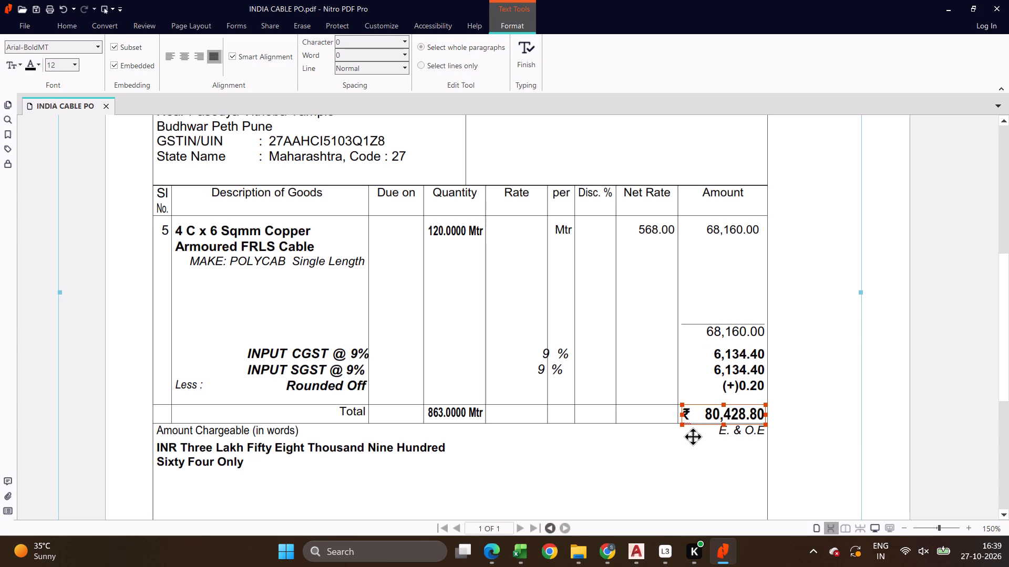
{"action": "key", "text": "BackSpace"}
{"action": "key", "text": "space"}
{"action": "left_click", "coordinate": [972, 394]}
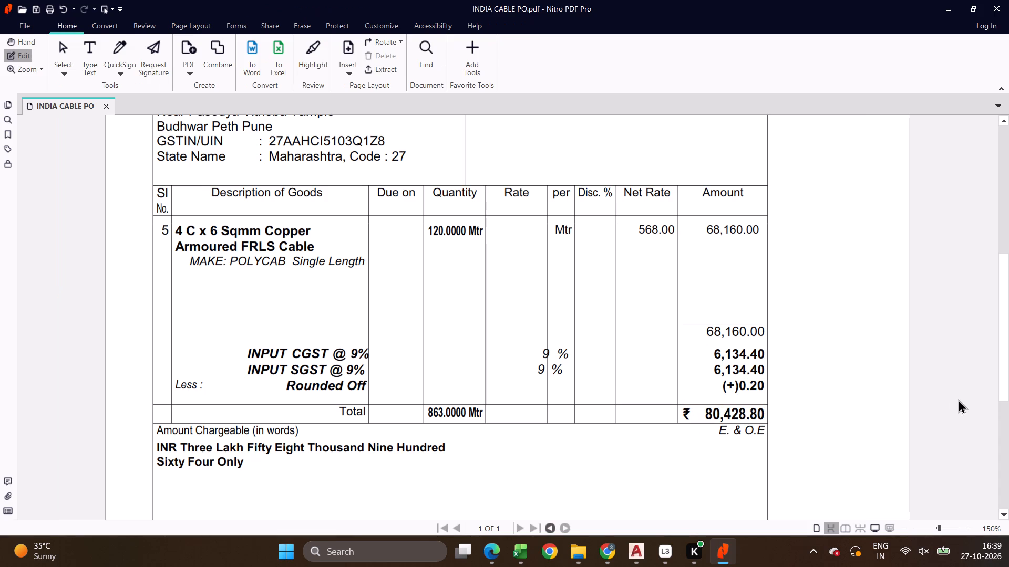
Delete the two-line rupee amount in words below the Amount Chargeable label.
{"action": "scroll", "coordinate": [953, 399], "scroll_direction": "down", "scroll_amount": 2}
{"action": "left_click", "coordinate": [349, 392]}
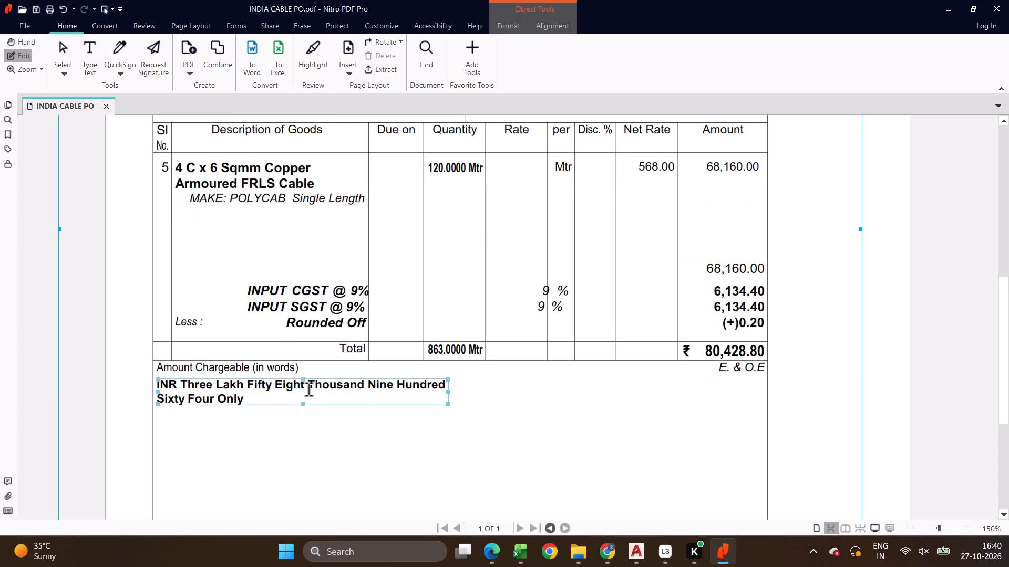
{"action": "left_click", "coordinate": [281, 391]}
{"action": "left_click", "coordinate": [278, 385]}
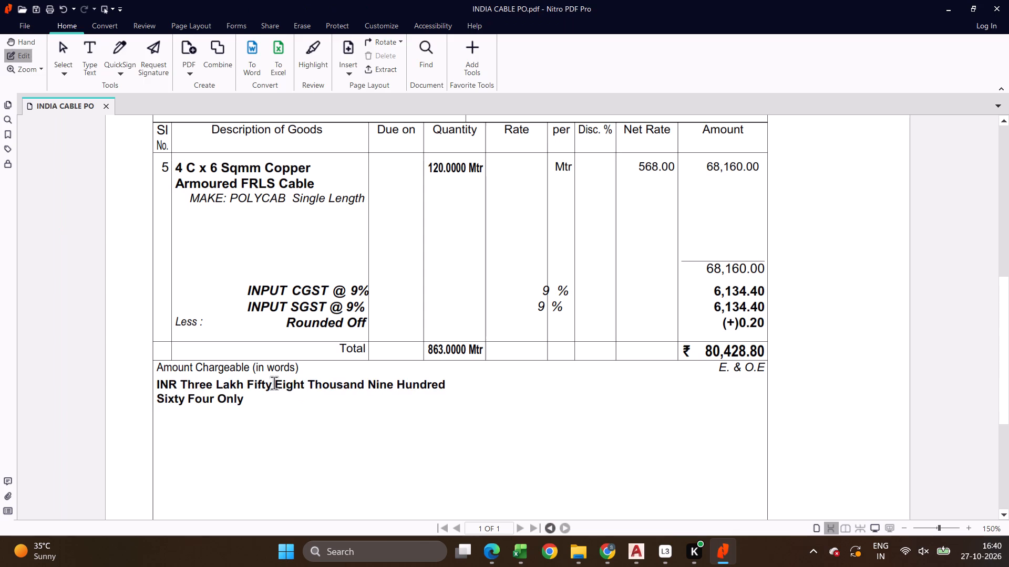
{"action": "left_click", "coordinate": [261, 408]}
{"action": "left_click", "coordinate": [268, 393]}
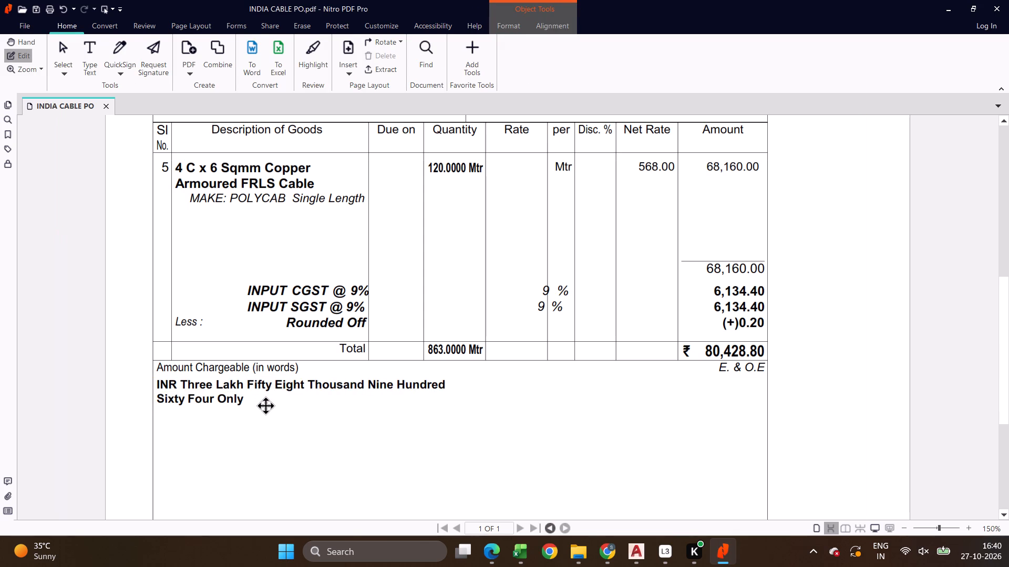
{"action": "left_click", "coordinate": [244, 382]}
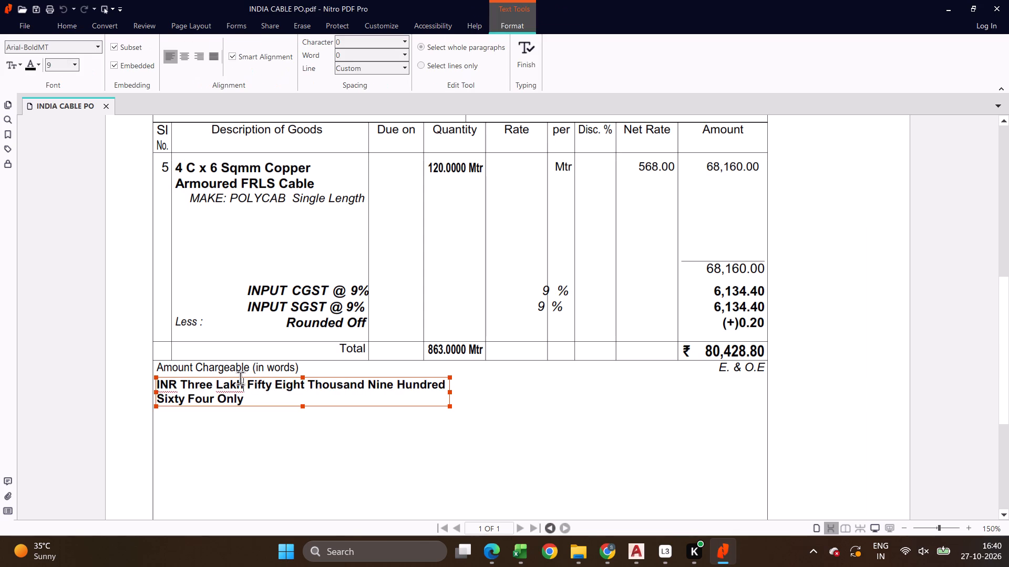
{"action": "left_click", "coordinate": [236, 376]}
{"action": "left_click", "coordinate": [235, 383]}
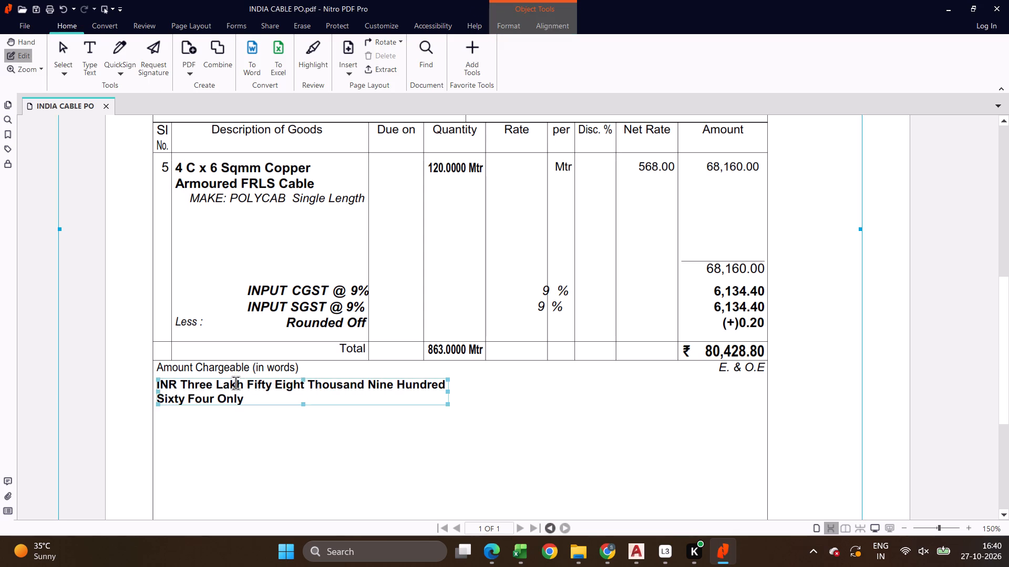
{"action": "left_click", "coordinate": [245, 376]}
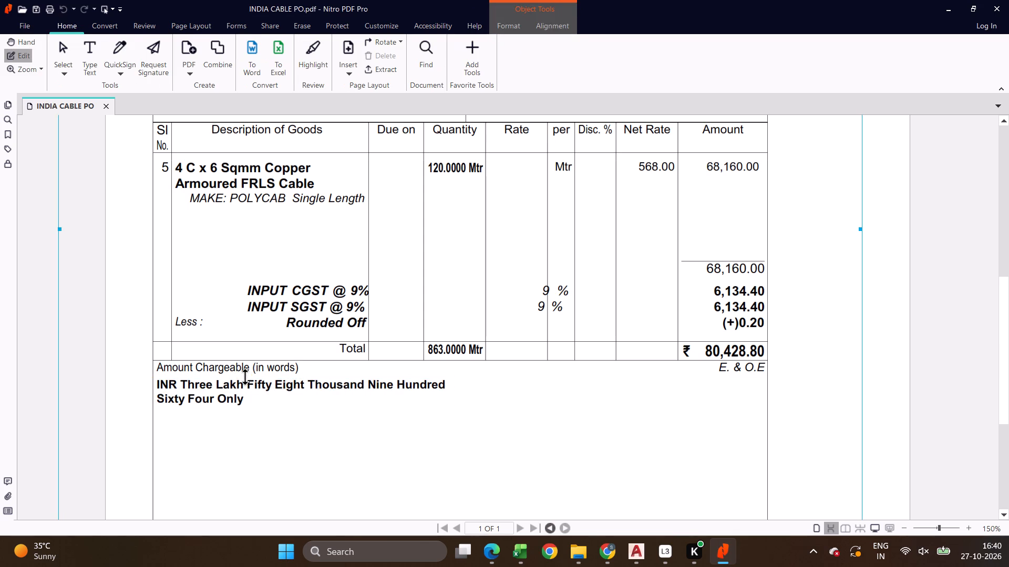
{"action": "left_click", "coordinate": [243, 388]}
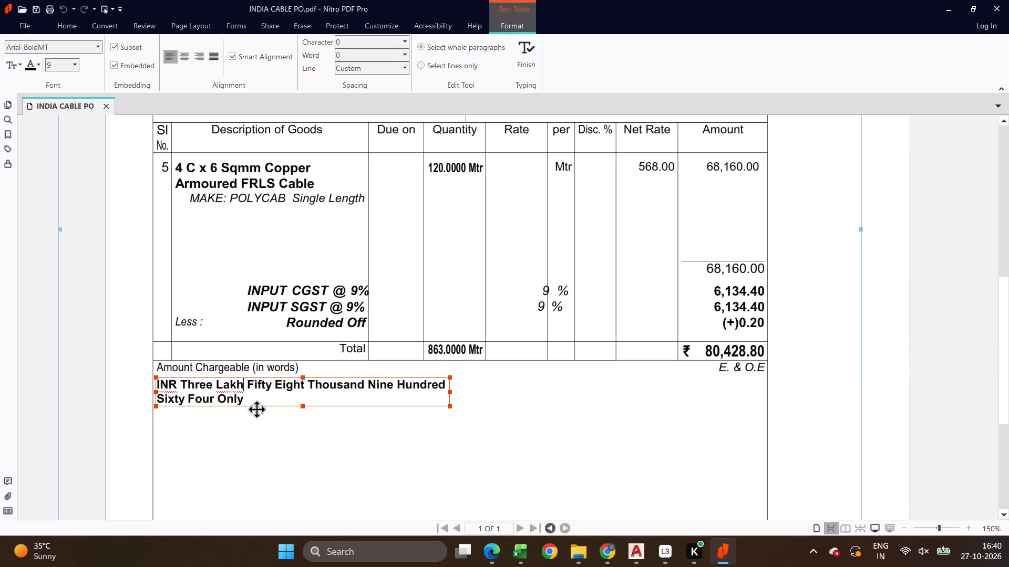
{"action": "left_click_drag", "start_coordinate": [256, 401], "coordinate": [127, 365]}
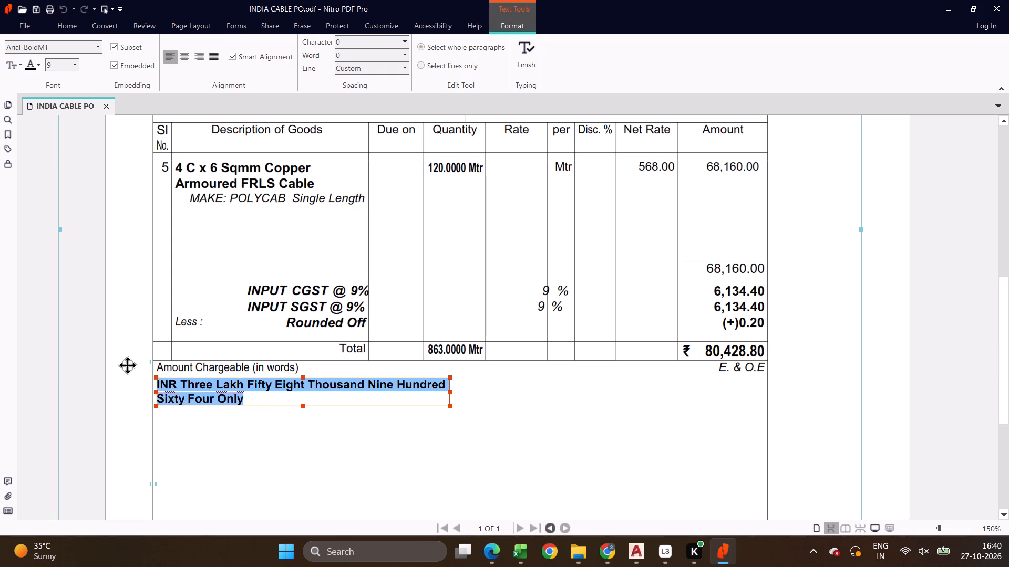
{"action": "left_click_drag", "start_coordinate": [127, 365], "coordinate": [115, 365]}
{"action": "key", "text": "Delete"}
{"action": "left_click", "coordinate": [338, 420]}
Delete the "Amount Chargeable (in words)" label text below the Total row.
{"action": "left_click", "coordinate": [273, 367]}
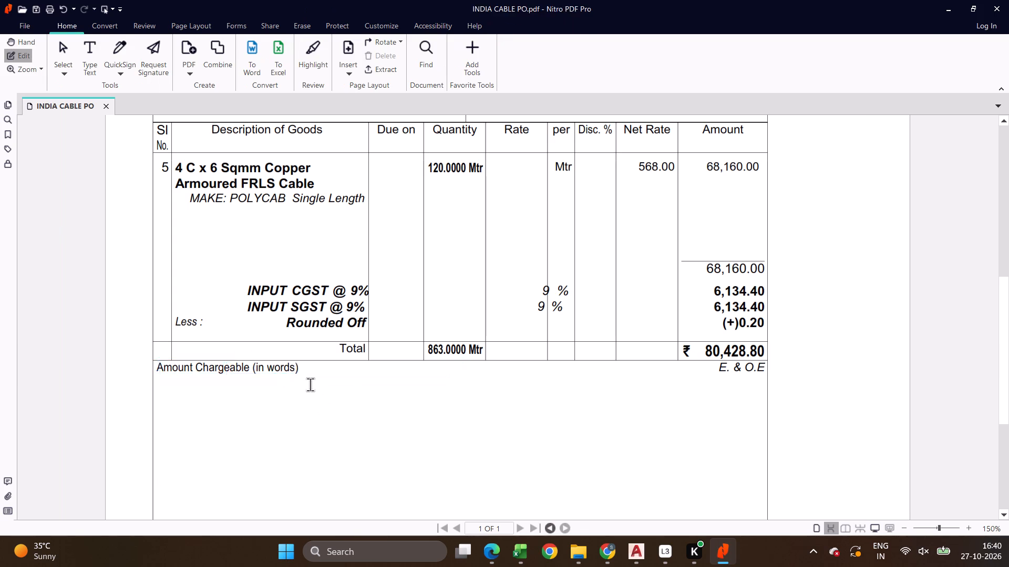
{"action": "left_click", "coordinate": [272, 375]}
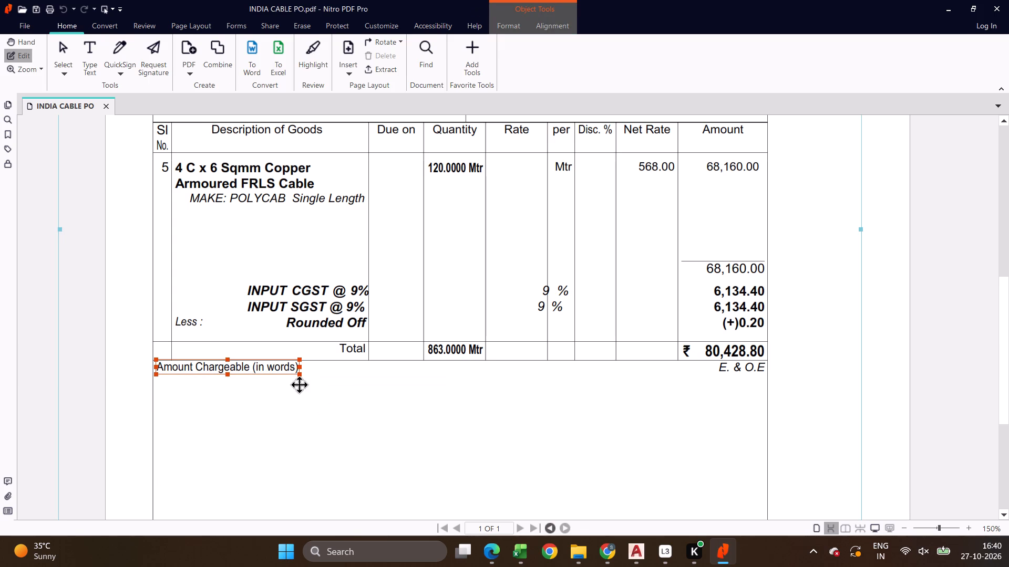
{"action": "left_click", "coordinate": [288, 363]}
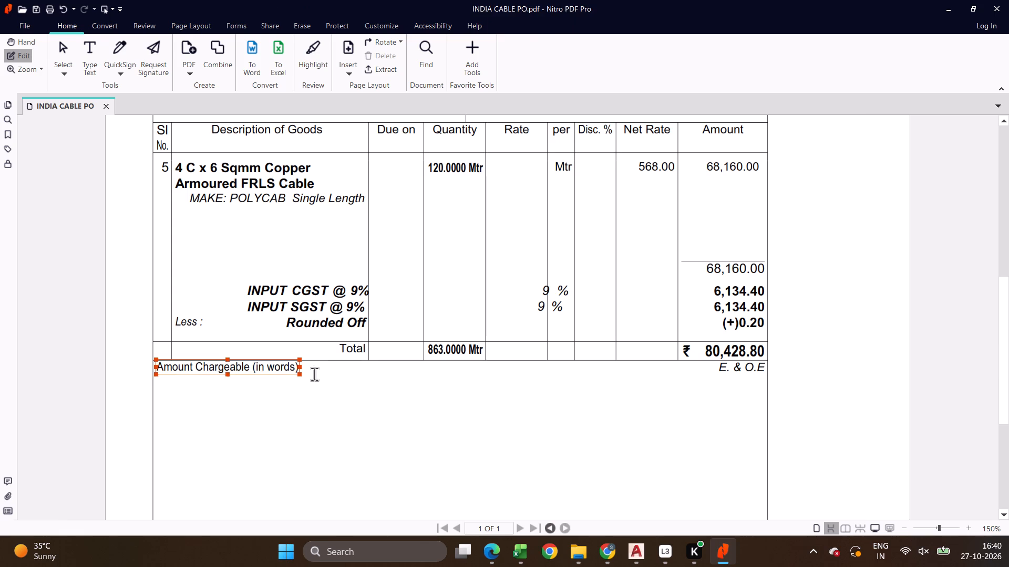
{"action": "key", "text": "ctrl+a"}
{"action": "key", "text": "BackSpace"}
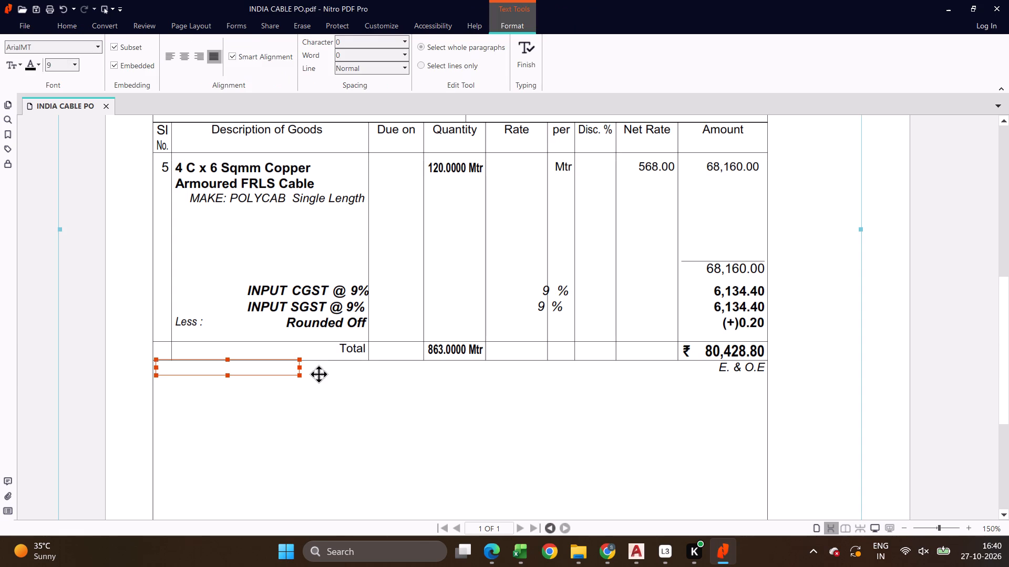
{"action": "left_click", "coordinate": [318, 374]}
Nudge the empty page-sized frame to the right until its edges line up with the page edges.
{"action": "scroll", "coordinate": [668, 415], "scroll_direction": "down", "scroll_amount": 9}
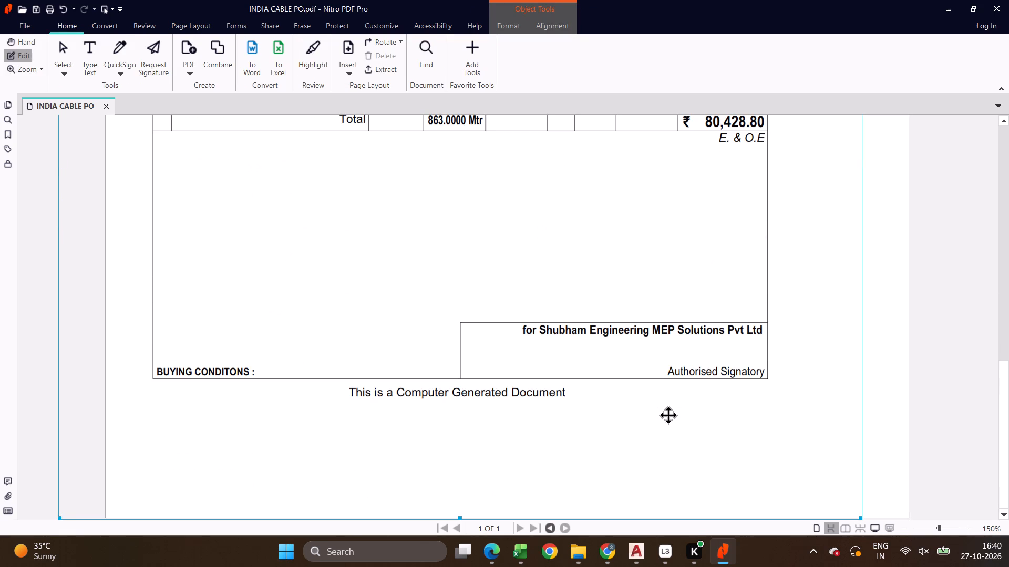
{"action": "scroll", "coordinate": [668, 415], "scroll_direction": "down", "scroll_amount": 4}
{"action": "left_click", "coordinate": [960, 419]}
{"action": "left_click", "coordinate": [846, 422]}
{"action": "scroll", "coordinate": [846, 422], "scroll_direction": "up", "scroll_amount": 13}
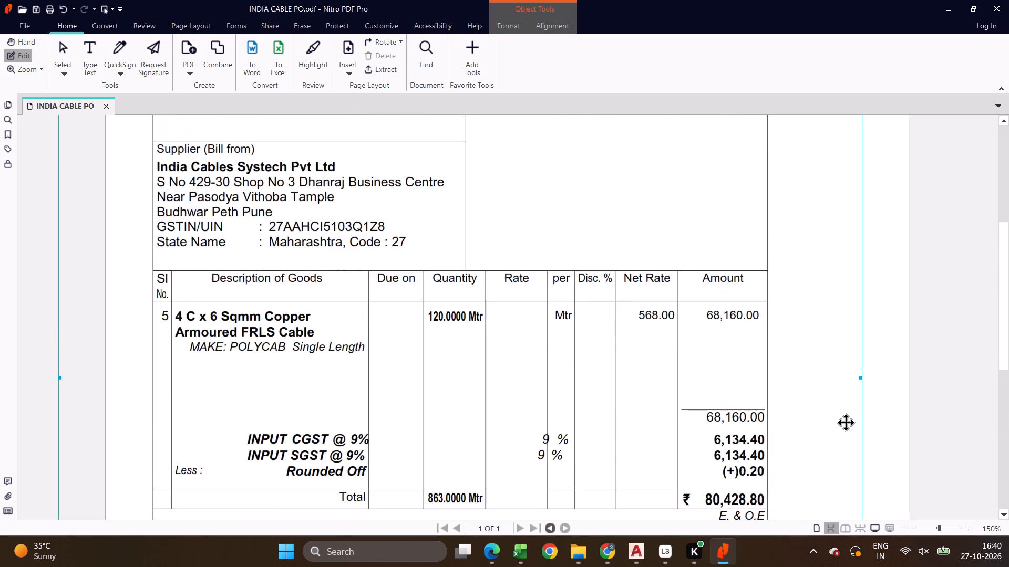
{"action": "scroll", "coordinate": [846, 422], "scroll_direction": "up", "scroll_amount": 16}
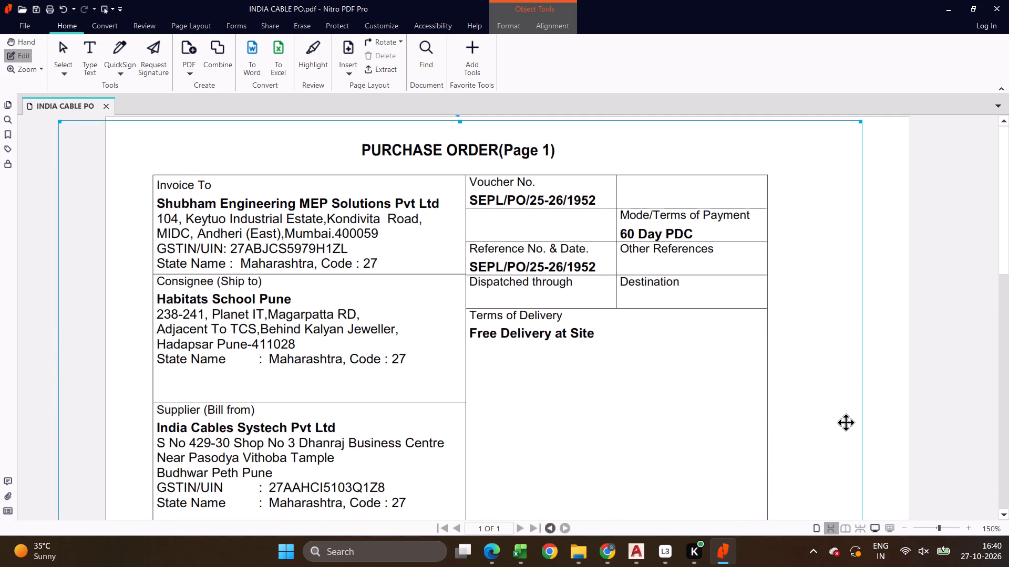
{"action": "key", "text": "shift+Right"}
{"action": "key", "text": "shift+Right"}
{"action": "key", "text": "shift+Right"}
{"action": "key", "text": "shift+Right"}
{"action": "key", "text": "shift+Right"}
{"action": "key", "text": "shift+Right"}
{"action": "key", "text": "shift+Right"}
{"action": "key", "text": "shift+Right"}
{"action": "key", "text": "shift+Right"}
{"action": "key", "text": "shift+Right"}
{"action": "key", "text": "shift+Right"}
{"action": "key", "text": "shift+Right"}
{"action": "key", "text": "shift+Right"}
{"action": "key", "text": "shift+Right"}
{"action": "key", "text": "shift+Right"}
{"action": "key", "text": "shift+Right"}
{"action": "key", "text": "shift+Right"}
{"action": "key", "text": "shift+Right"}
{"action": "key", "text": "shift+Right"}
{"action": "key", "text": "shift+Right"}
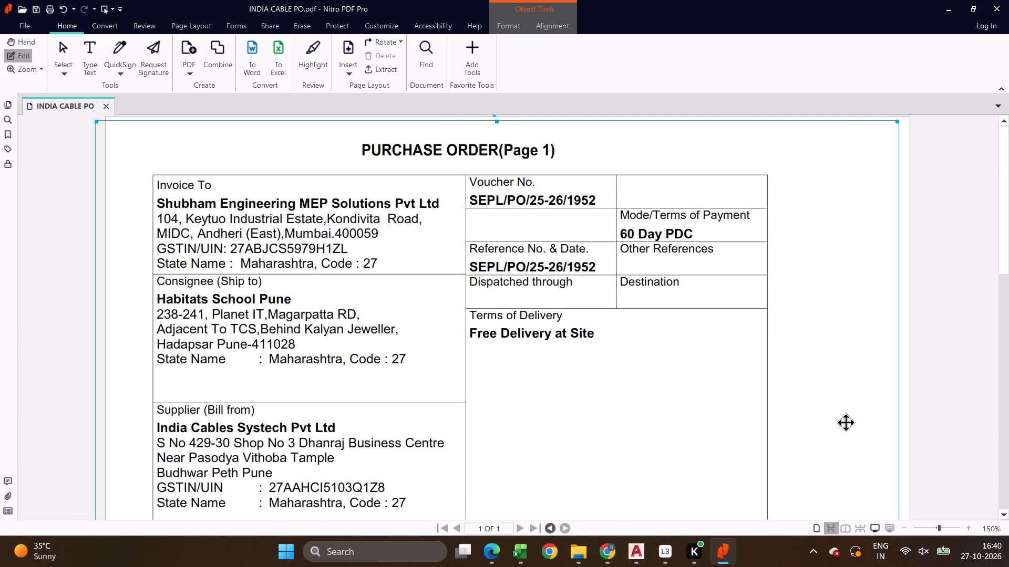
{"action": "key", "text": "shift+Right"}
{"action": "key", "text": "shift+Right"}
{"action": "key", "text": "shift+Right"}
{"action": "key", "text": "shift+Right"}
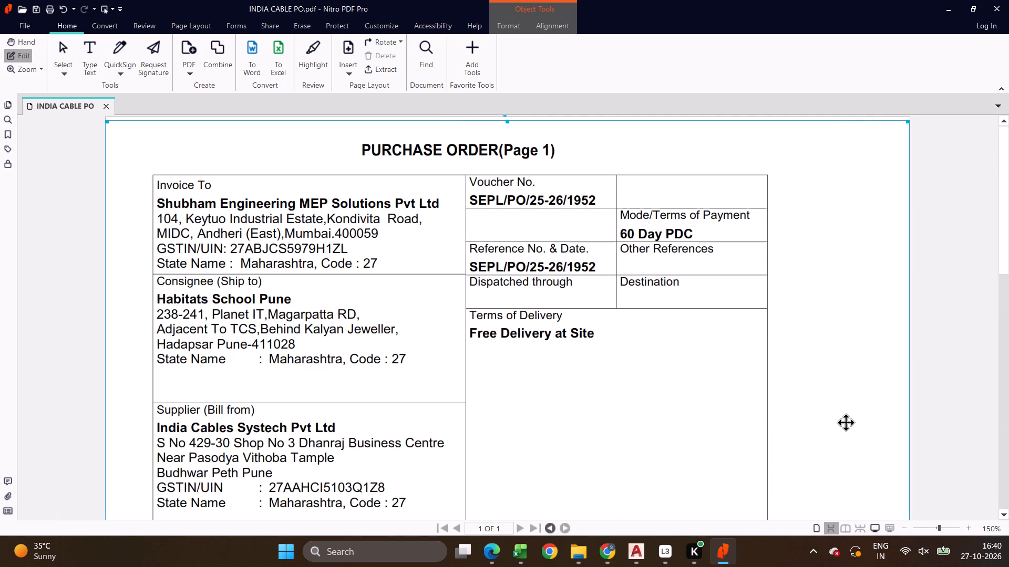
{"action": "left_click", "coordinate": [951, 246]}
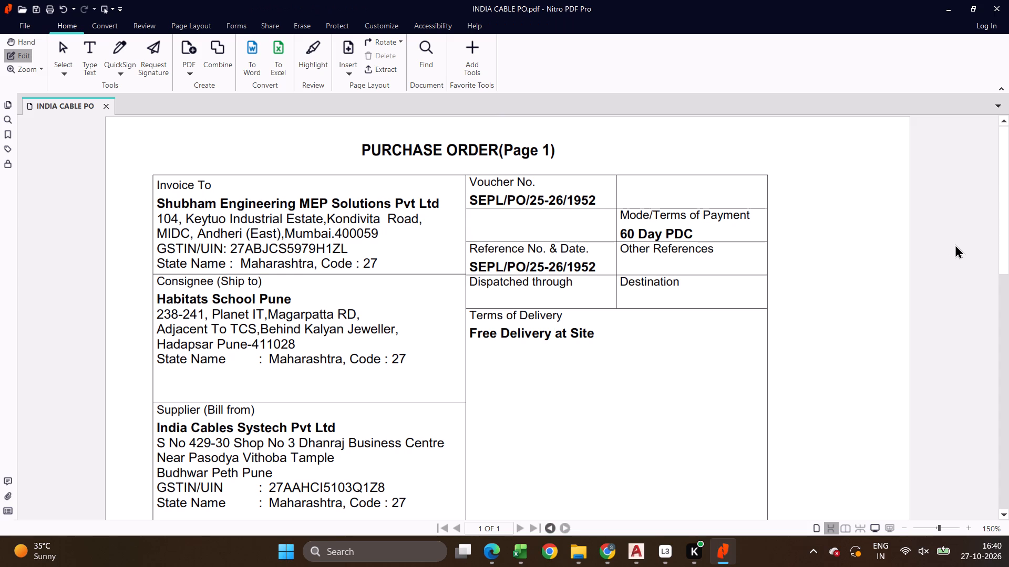
Move the empty page-sized frame clear of the purchase order content and delete it.
{"action": "scroll", "coordinate": [875, 270], "scroll_direction": "down", "scroll_amount": 3, "text": "ctrl"}
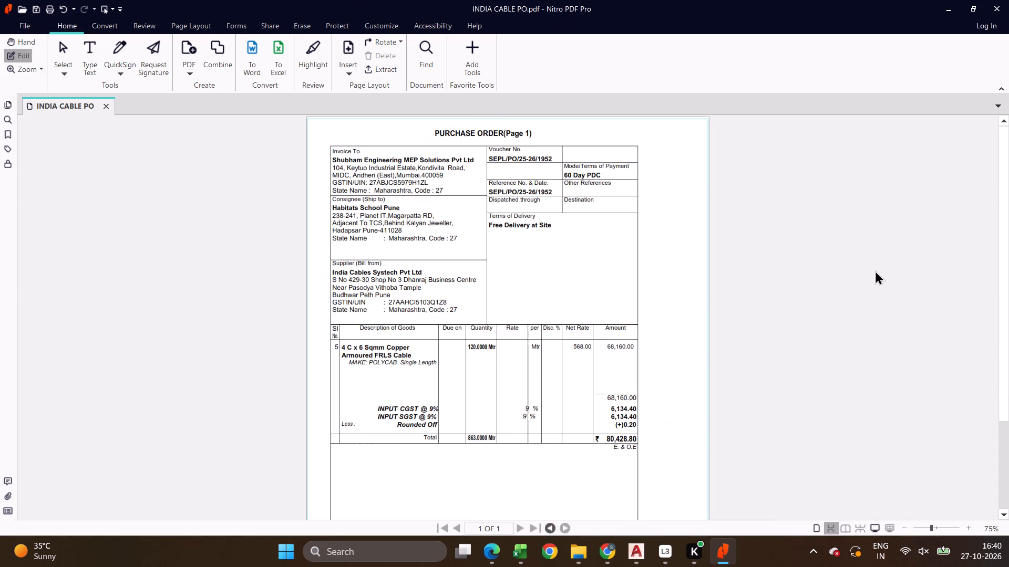
{"action": "scroll", "coordinate": [761, 295], "scroll_direction": "down", "scroll_amount": 4}
{"action": "scroll", "coordinate": [761, 295], "scroll_direction": "up", "scroll_amount": 6}
{"action": "scroll", "coordinate": [476, 246], "scroll_direction": "up", "scroll_amount": 2}
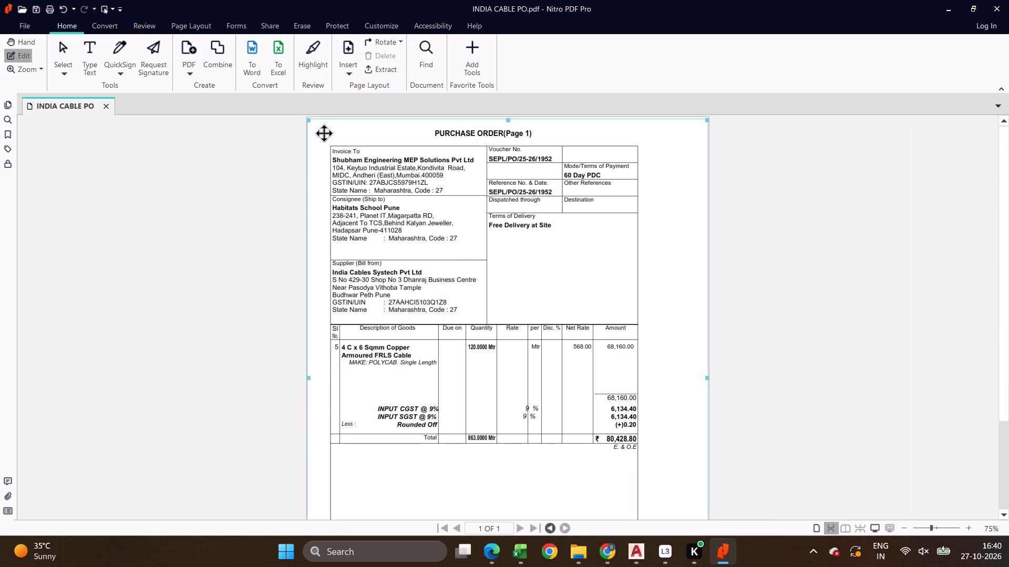
{"action": "left_click_drag", "start_coordinate": [320, 133], "coordinate": [224, 234]}
{"action": "left_click_drag", "start_coordinate": [252, 216], "coordinate": [123, 201]}
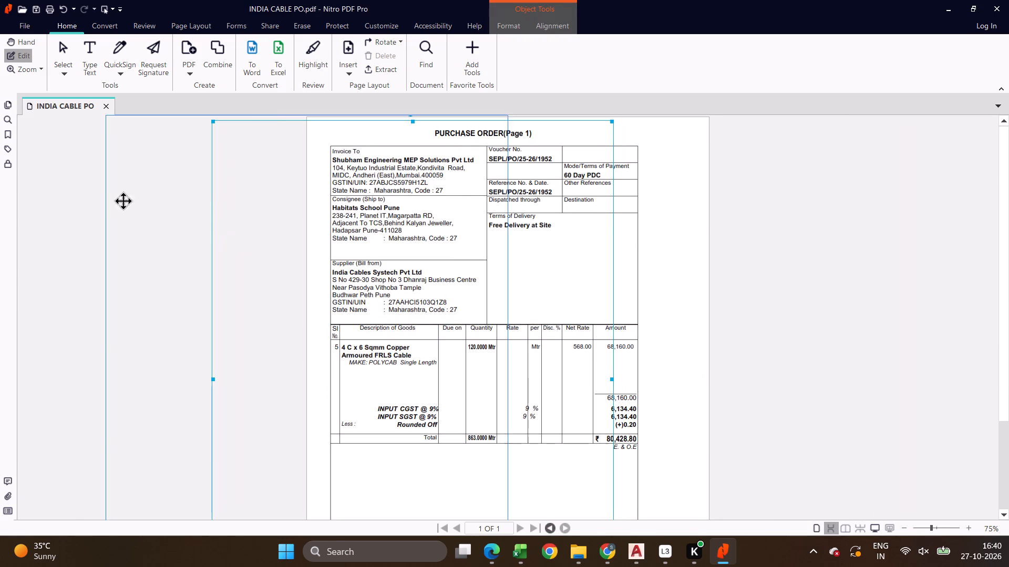
{"action": "left_click_drag", "start_coordinate": [123, 201], "coordinate": [119, 201]}
{"action": "left_click_drag", "start_coordinate": [271, 219], "coordinate": [93, 207]}
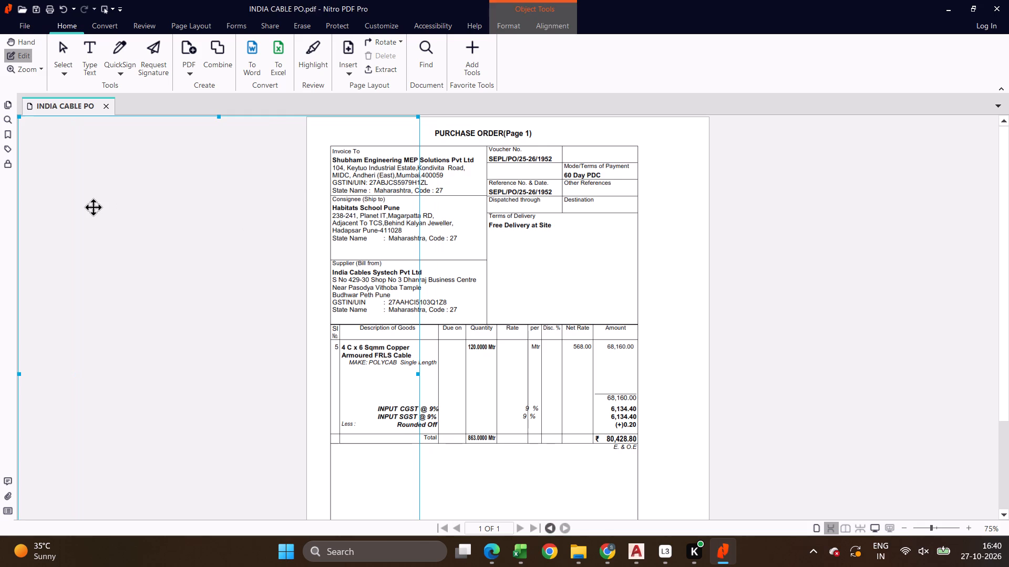
{"action": "key", "text": "Delete"}
Select all of the purchase order's text and table lines together and shift them to the right on the page.
{"action": "left_click", "coordinate": [386, 127]}
{"action": "left_click_drag", "start_coordinate": [311, 115], "coordinate": [657, 358]}
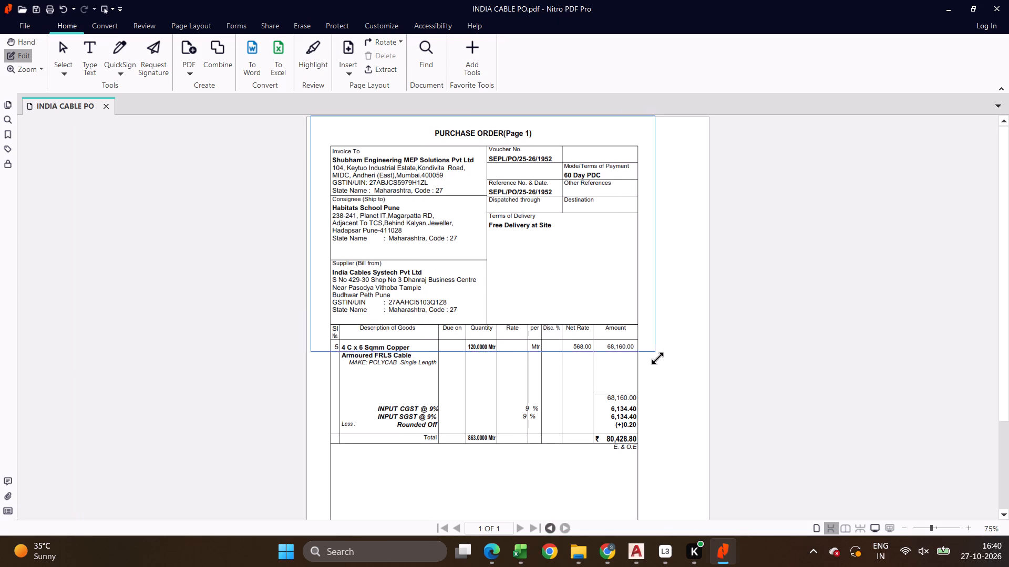
{"action": "left_click_drag", "start_coordinate": [657, 358], "coordinate": [654, 478]}
{"action": "scroll", "coordinate": [706, 485], "scroll_direction": "down", "scroll_amount": 4}
{"action": "key", "text": "shift+Right"}
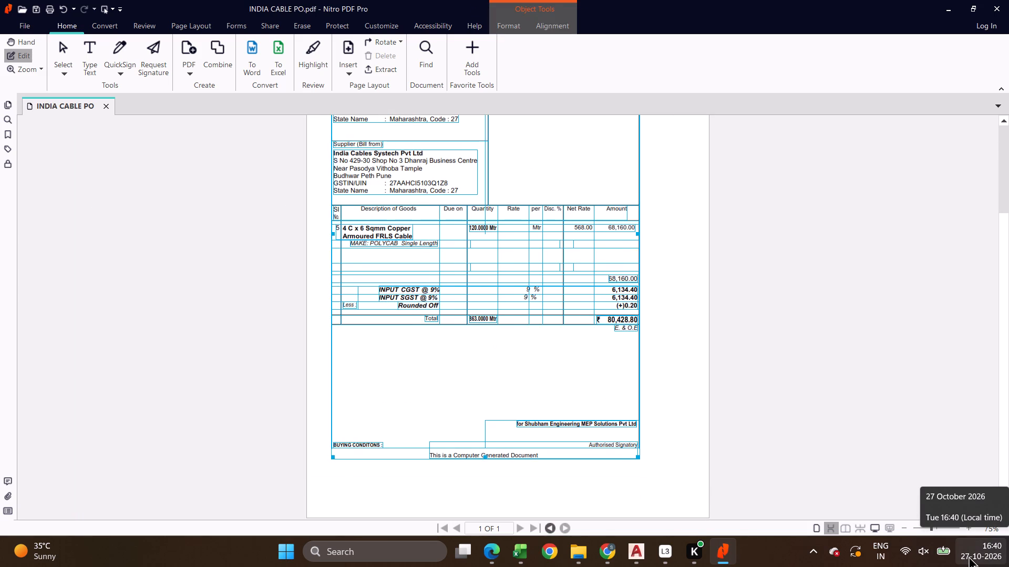
{"action": "key", "text": "shift+Right"}
{"action": "key", "text": "shift+Right"}
{"action": "key", "text": "shift+Right"}
{"action": "key", "text": "shift+Right"}
{"action": "key", "text": "shift+Right"}
{"action": "key", "text": "shift+Right"}
{"action": "key", "text": "shift+Right"}
{"action": "key", "text": "shift+Right"}
{"action": "key", "text": "shift+Right"}
{"action": "key", "text": "shift+Right"}
{"action": "key", "text": "shift+Right"}
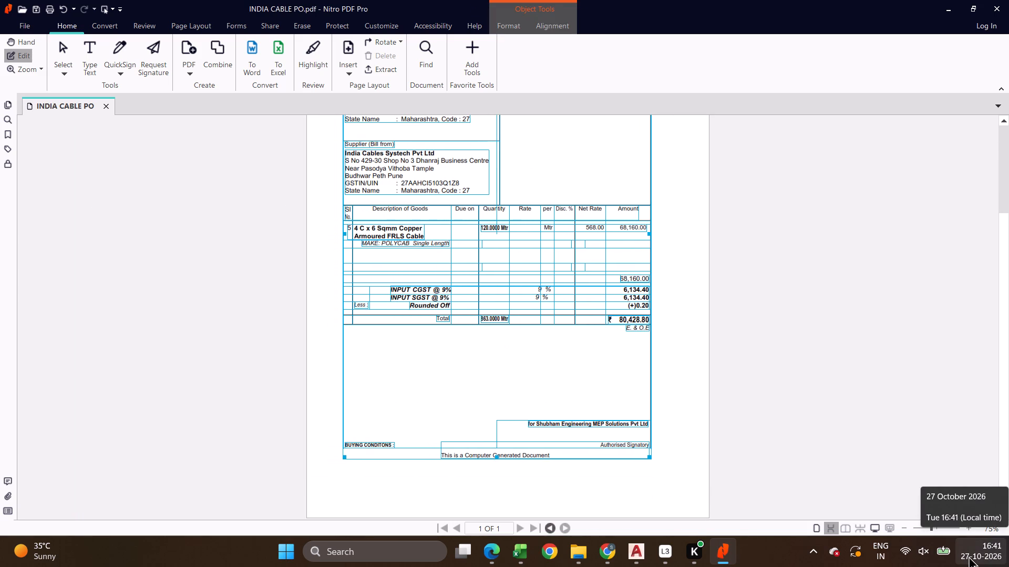
{"action": "scroll", "coordinate": [951, 536], "scroll_direction": "up", "scroll_amount": 16}
{"action": "key", "text": "shift+Right"}
{"action": "key", "text": "shift+Right"}
{"action": "key", "text": "shift+Right"}
{"action": "key", "text": "shift+Right"}
{"action": "key", "text": "shift+Right"}
{"action": "key", "text": "shift+Right"}
{"action": "key", "text": "shift+Right"}
{"action": "key", "text": "shift+Right"}
{"action": "key", "text": "shift+Right"}
{"action": "key", "text": "shift+Right"}
{"action": "key", "text": "shift+Right"}
{"action": "key", "text": "shift+Right"}
{"action": "key", "text": "shift+Right"}
{"action": "key", "text": "shift+Right"}
{"action": "key", "text": "shift+Right"}
{"action": "key", "text": "shift+Right"}
{"action": "key", "text": "shift+Right"}
{"action": "key", "text": "shift+Right"}
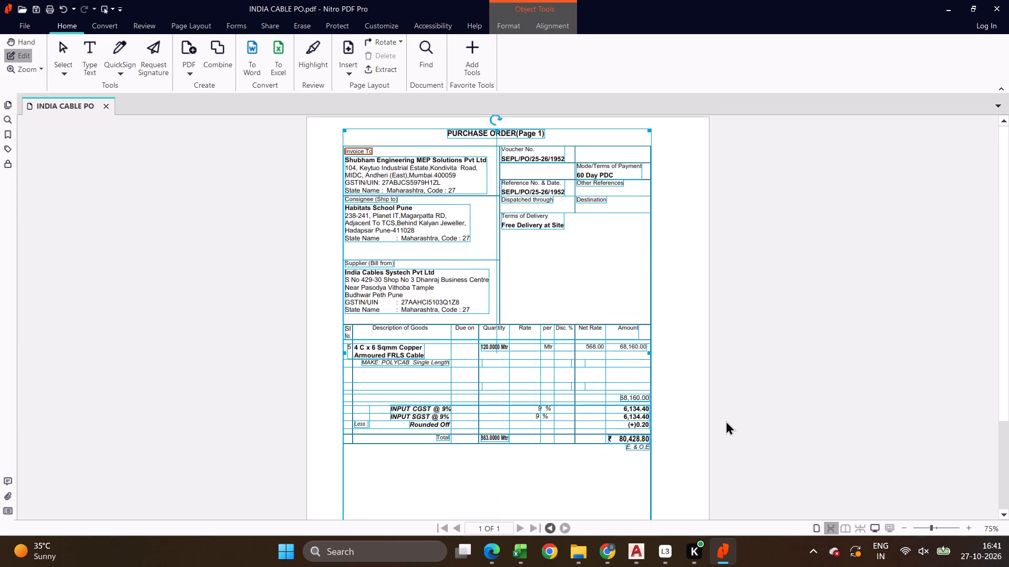
{"action": "key", "text": "shift+Left"}
{"action": "key", "text": "shift+Right"}
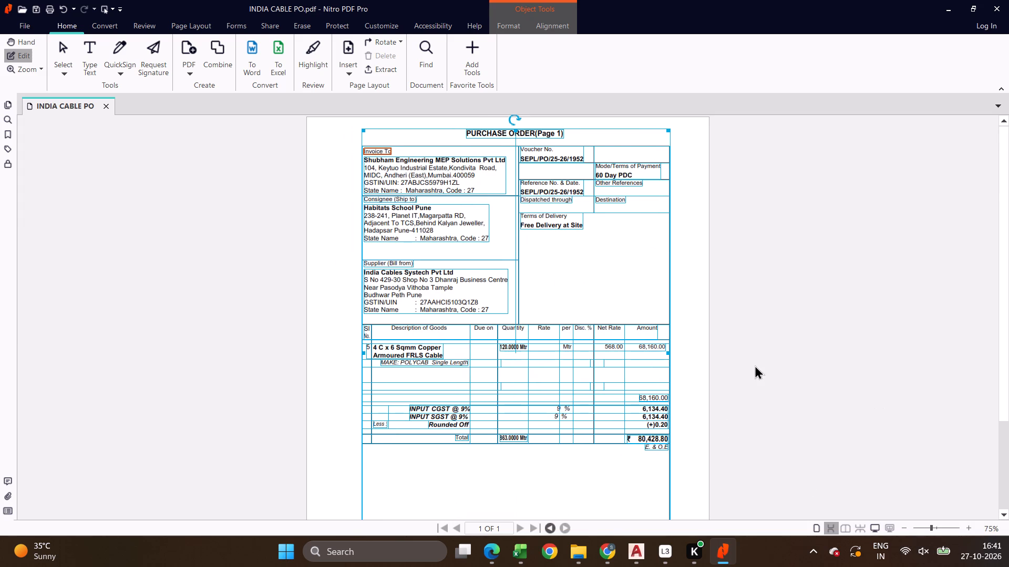
Enlarge the selected purchase order content slightly from its lower right corner.
{"action": "scroll", "coordinate": [721, 354], "scroll_direction": "down", "scroll_amount": 4}
{"action": "left_click_drag", "start_coordinate": [668, 461], "coordinate": [684, 480]}
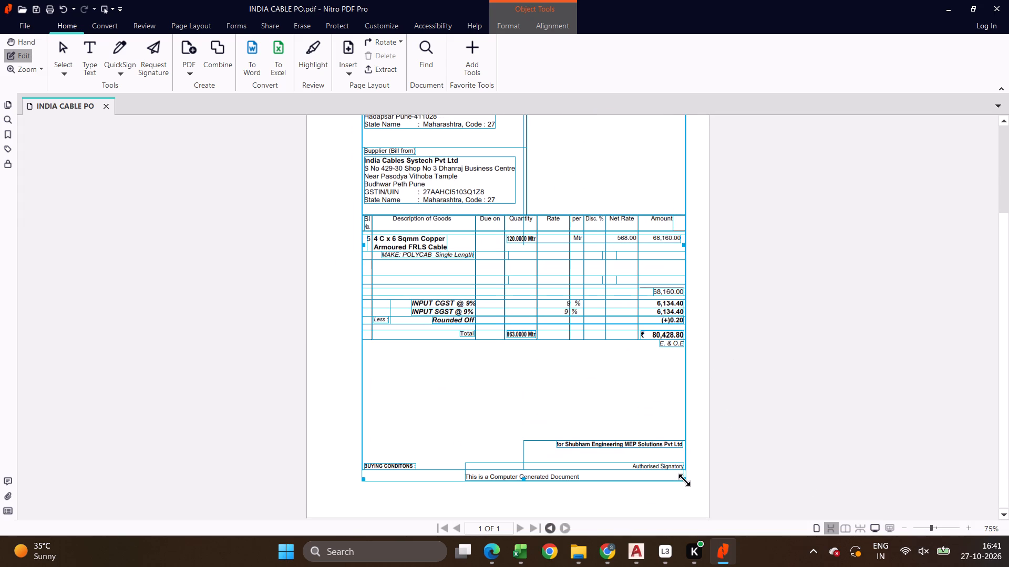
Shift the enlarged purchase order content back to the left so it sits roughly centred on the page, and deselect it.
{"action": "key", "text": "shift+Left"}
{"action": "key", "text": "shift+Left"}
{"action": "key", "text": "shift+Left"}
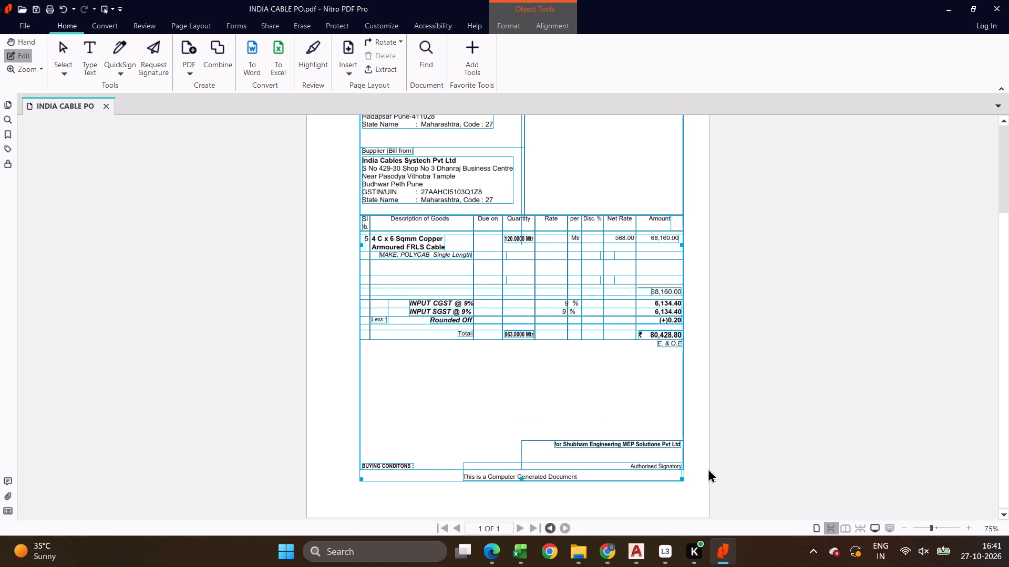
{"action": "key", "text": "shift+Left"}
{"action": "key", "text": "shift+Left"}
{"action": "key", "text": "shift+Left"}
{"action": "key", "text": "shift+Left"}
{"action": "key", "text": "shift+Left"}
{"action": "key", "text": "shift+Left"}
{"action": "key", "text": "shift+Left"}
{"action": "key", "text": "shift+Left"}
{"action": "key", "text": "shift+Left"}
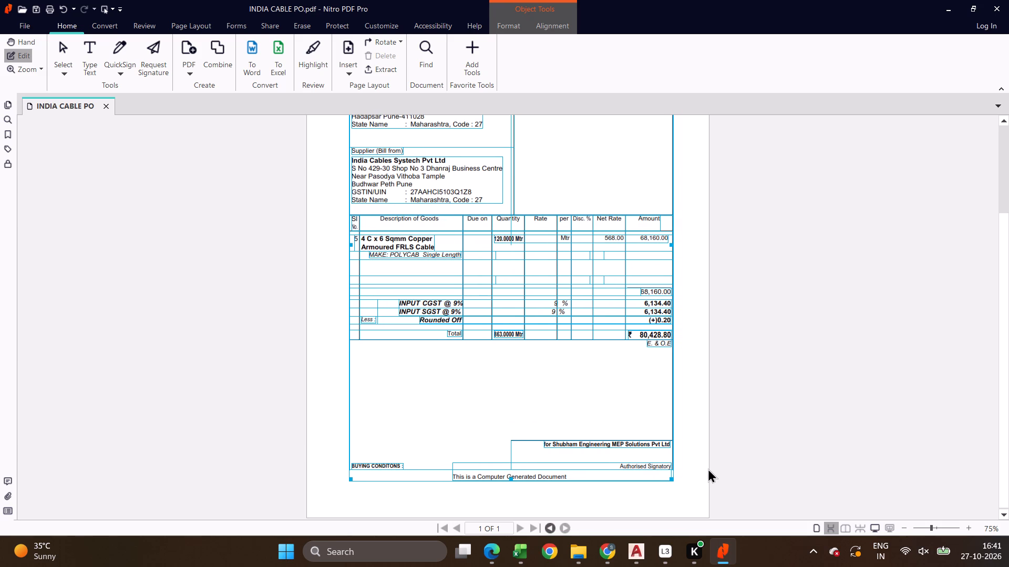
{"action": "scroll", "coordinate": [708, 468], "scroll_direction": "up", "scroll_amount": 7}
{"action": "left_click", "coordinate": [767, 365]}
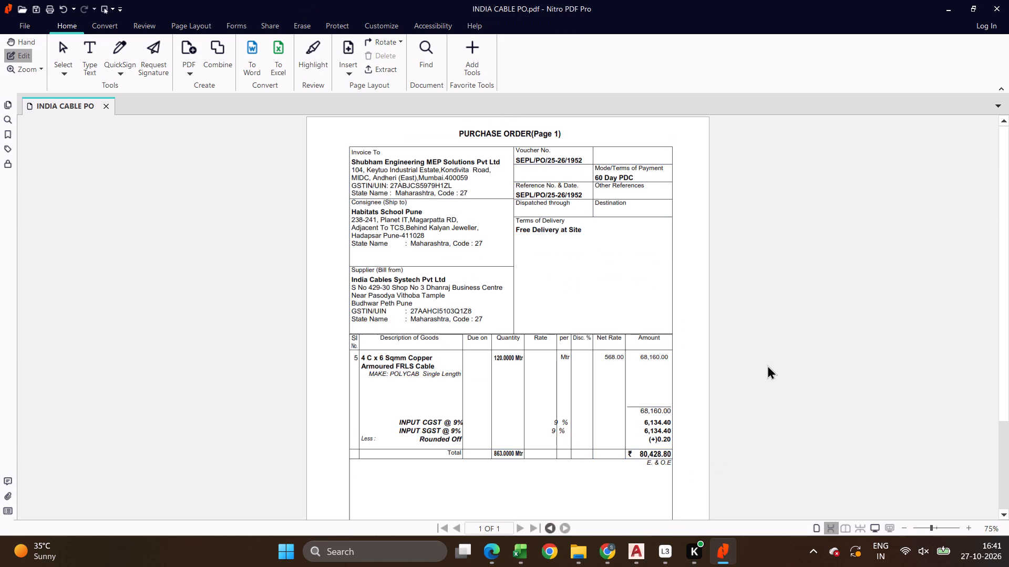
{"action": "scroll", "coordinate": [758, 360], "scroll_direction": "down", "scroll_amount": 6}
{"action": "scroll", "coordinate": [728, 386], "scroll_direction": "up", "scroll_amount": 9}
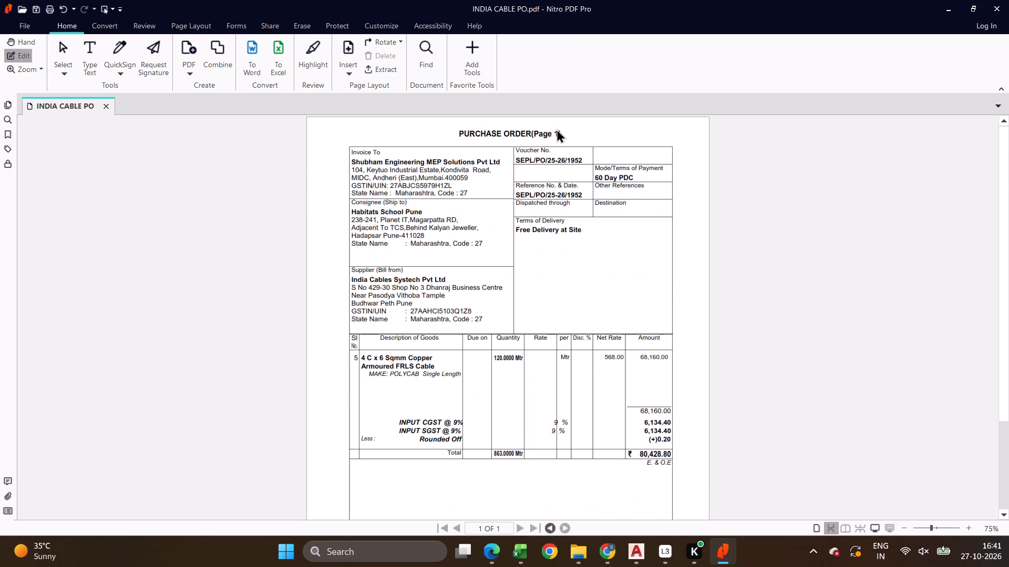
Delete the "PURCHASE ORDER(Page 1)" heading above the purchase order table.
{"action": "left_click", "coordinate": [557, 129]}
{"action": "left_click", "coordinate": [541, 132]}
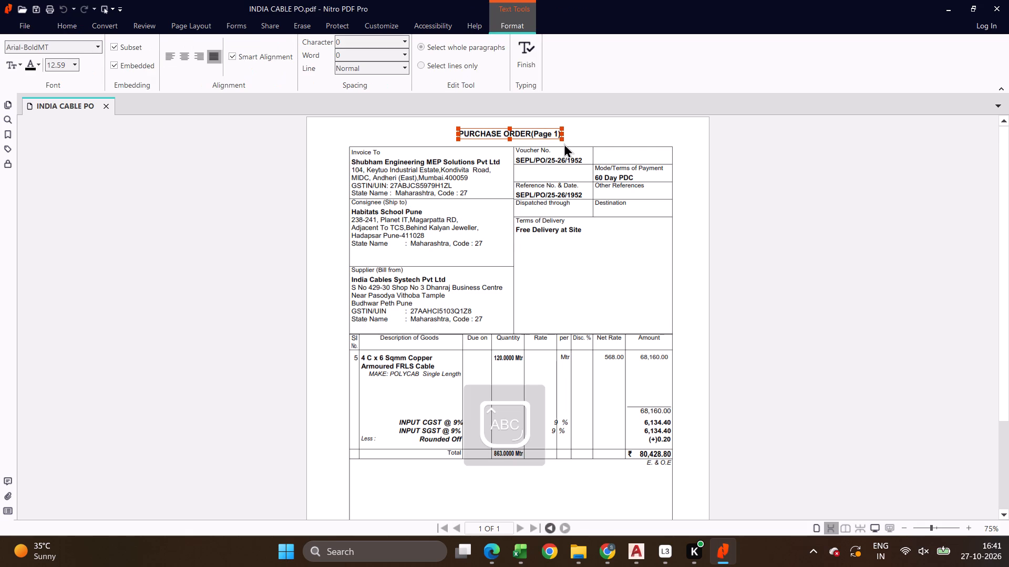
{"action": "key", "text": "ctrl+a"}
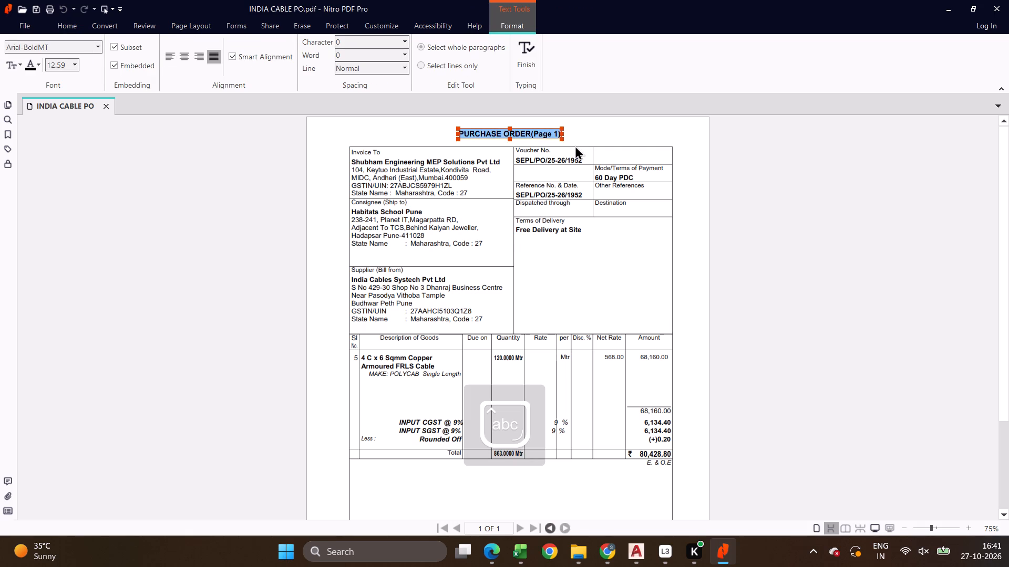
{"action": "key", "text": "BackSpace"}
{"action": "left_click", "coordinate": [722, 152]}
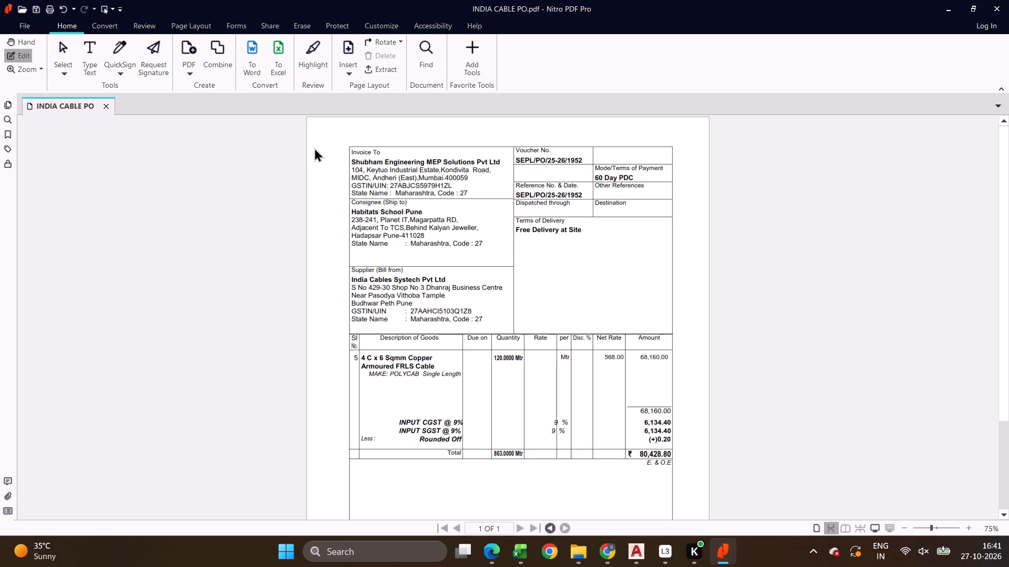
Select all of the purchase order content and enlarge it from its lower right and upper left corners to fill more of the page.
{"action": "scroll", "coordinate": [446, 34], "scroll_direction": "down", "scroll_amount": 1}
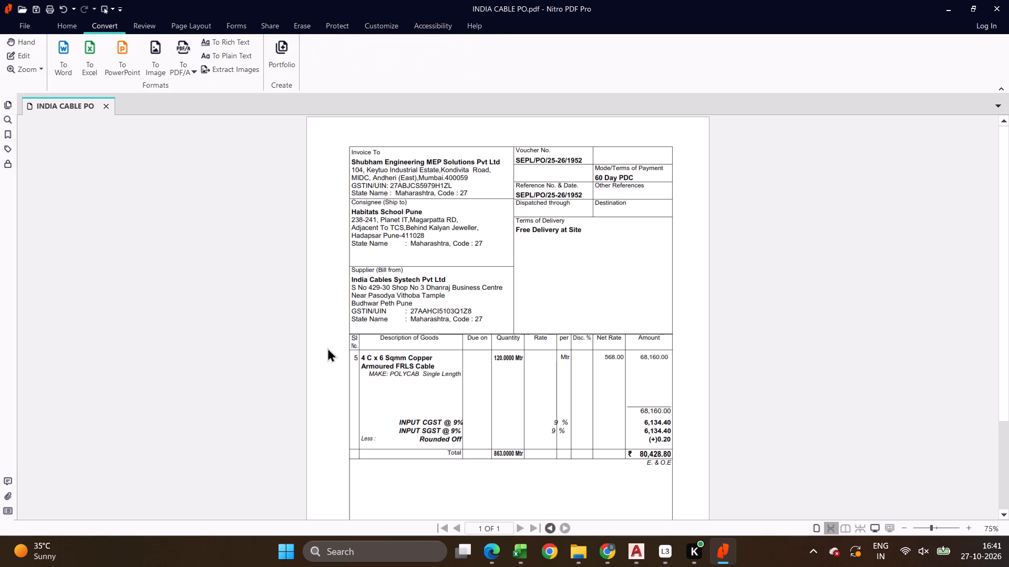
{"action": "scroll", "coordinate": [291, 71], "scroll_direction": "up", "scroll_amount": 4}
{"action": "scroll", "coordinate": [299, 212], "scroll_direction": "down", "scroll_amount": 2, "text": "ctrl"}
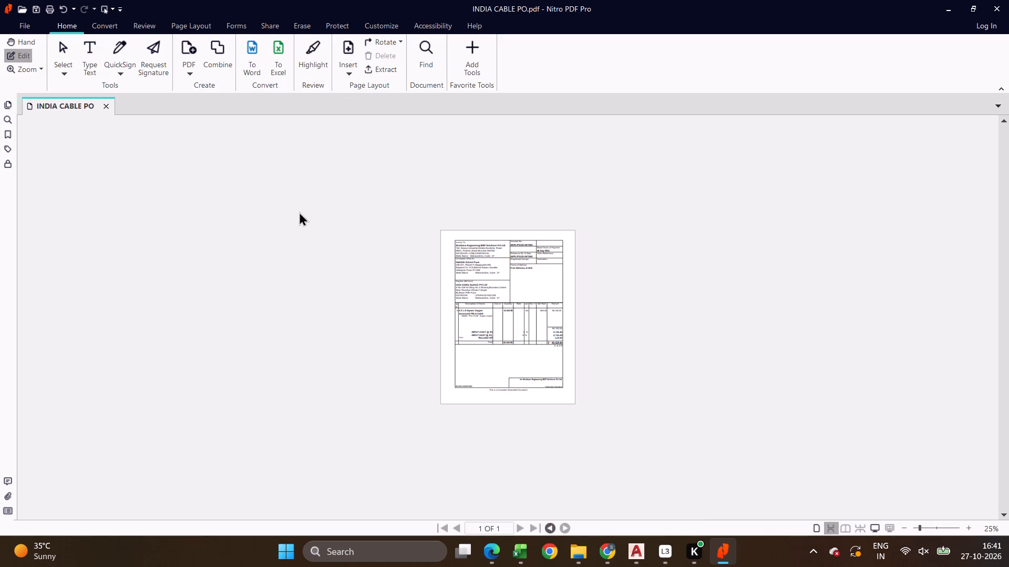
{"action": "left_click_drag", "start_coordinate": [437, 230], "coordinate": [575, 408]}
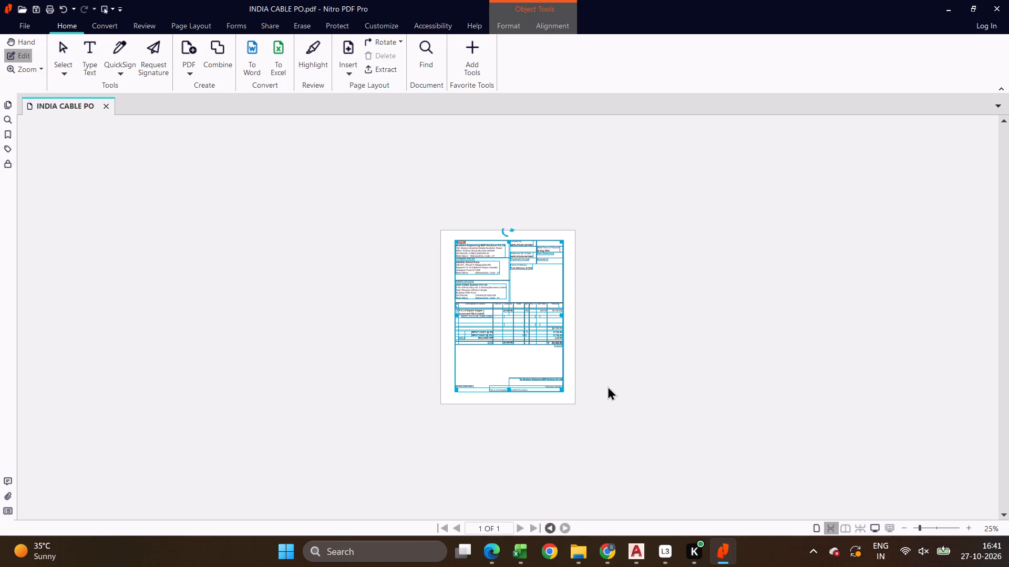
{"action": "scroll", "coordinate": [584, 406], "scroll_direction": "up", "scroll_amount": 1, "text": "ctrl"}
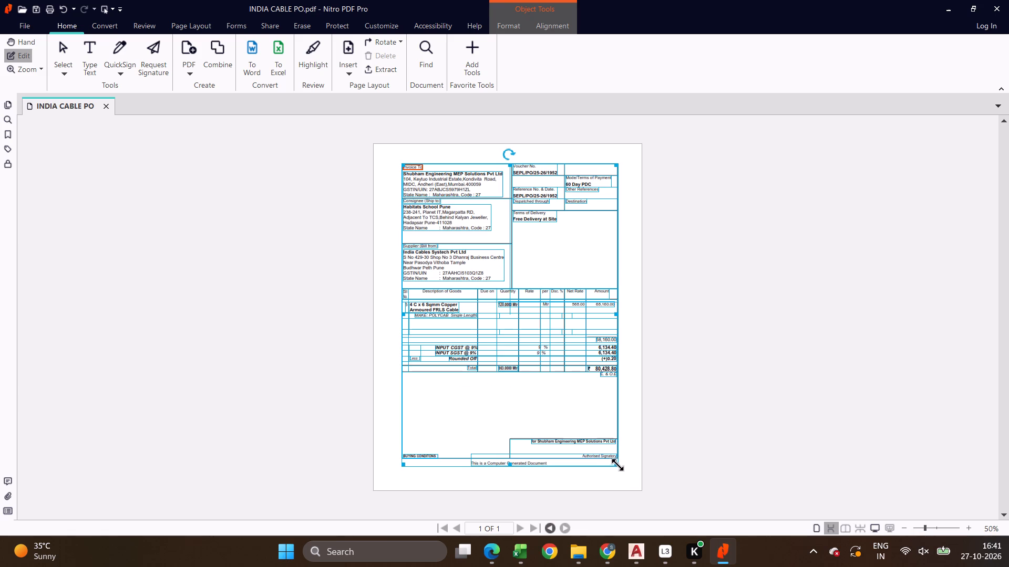
{"action": "left_click_drag", "start_coordinate": [616, 466], "coordinate": [627, 481], "text": "shift"}
{"action": "left_click_drag", "start_coordinate": [618, 465], "coordinate": [631, 481], "text": "shift"}
{"action": "left_click_drag", "start_coordinate": [616, 467], "coordinate": [632, 483], "text": "ctrl"}
{"action": "left_click_drag", "start_coordinate": [620, 465], "coordinate": [632, 484]}
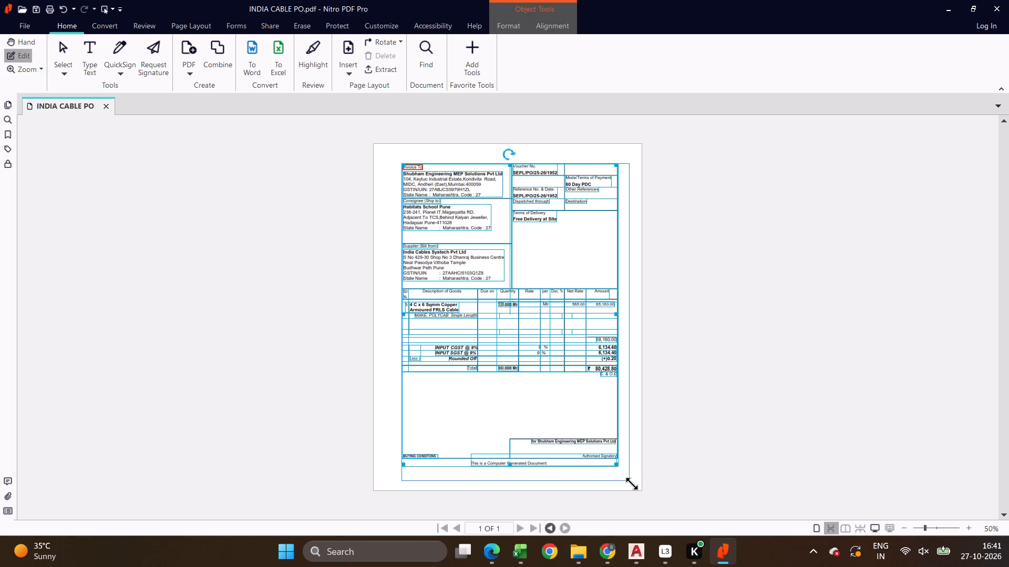
{"action": "left_click_drag", "start_coordinate": [632, 484], "coordinate": [635, 485]}
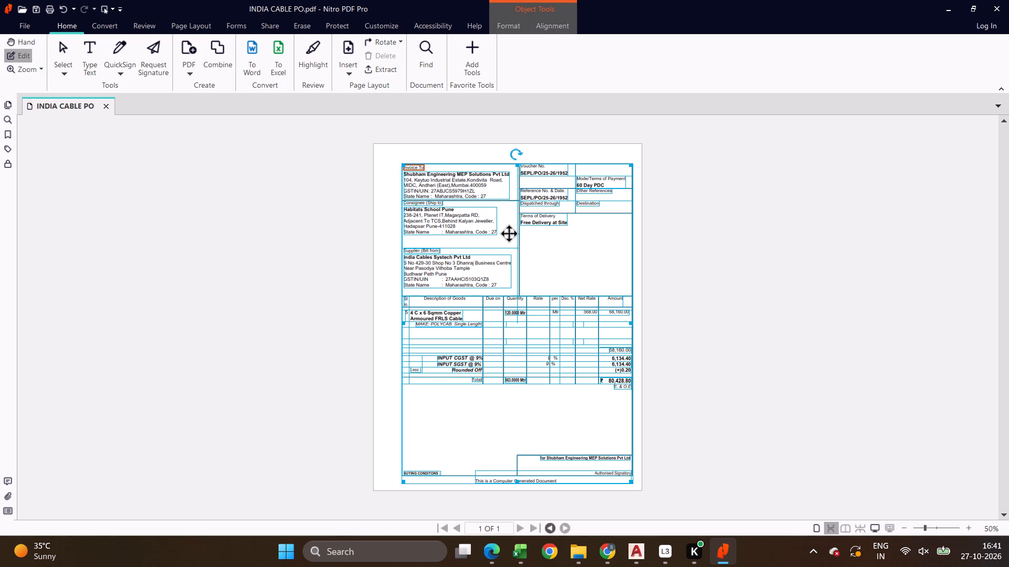
{"action": "left_click_drag", "start_coordinate": [405, 165], "coordinate": [393, 161]}
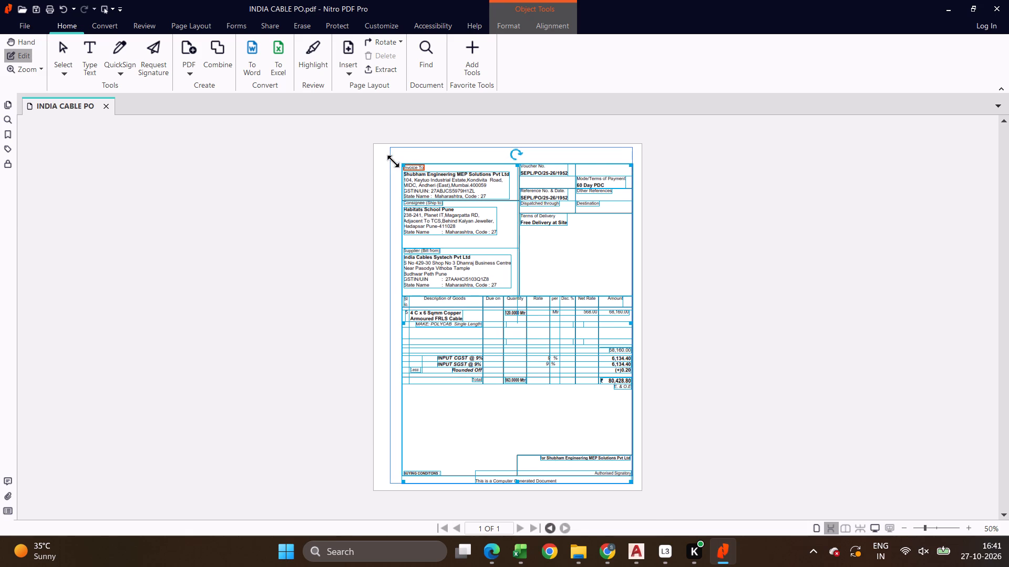
{"action": "left_click_drag", "start_coordinate": [393, 161], "coordinate": [397, 172]}
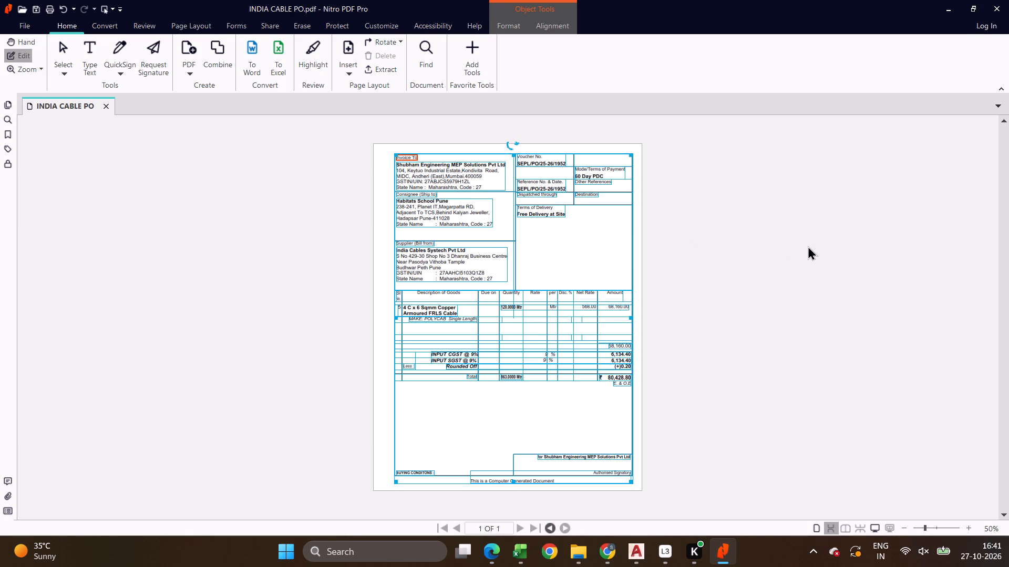
Nudge the enlarged purchase order content left to centre it on the page, deselect it and save the PDF.
{"action": "key", "text": "shift+Left"}
{"action": "key", "text": "shift+Left"}
{"action": "key", "text": "shift+Left"}
{"action": "key", "text": "shift+Left"}
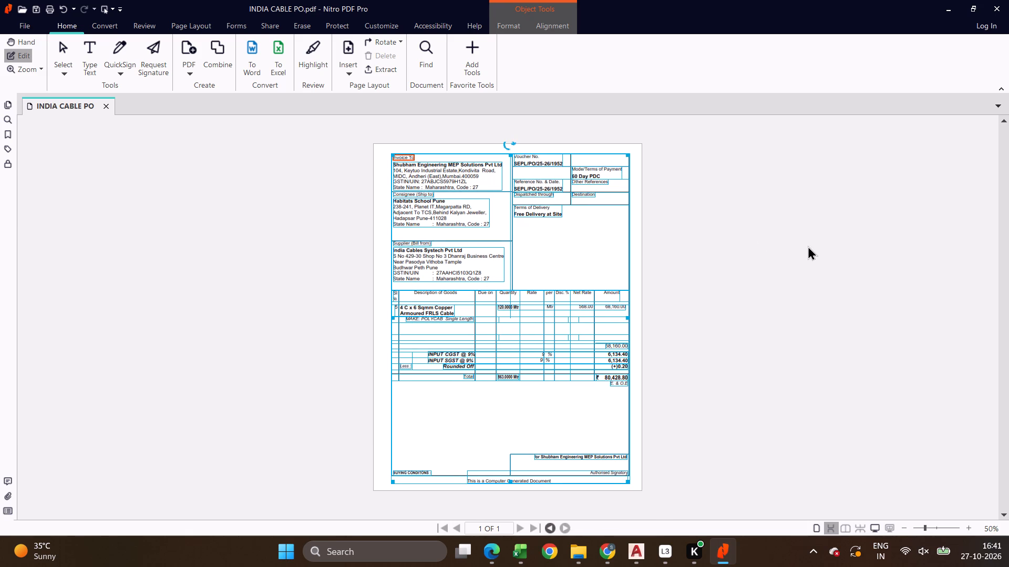
{"action": "key", "text": "shift+Right"}
{"action": "left_click", "coordinate": [796, 245]}
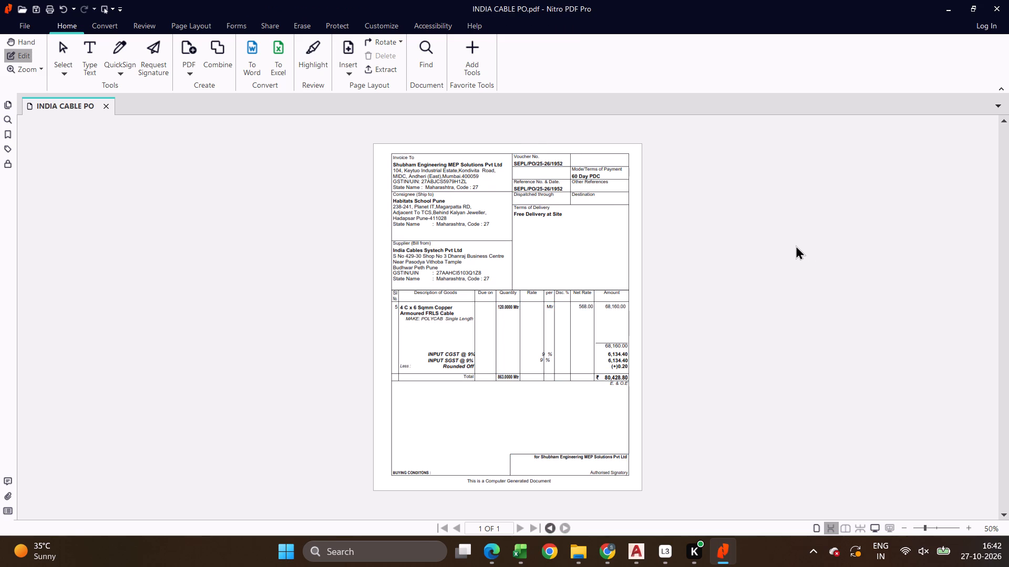
{"action": "left_click", "coordinate": [796, 245]}
{"action": "scroll", "coordinate": [705, 264], "scroll_direction": "down", "scroll_amount": 3}
{"action": "key", "text": "ctrl+s"}
Change the serial number of the 4 C x 6 Sqmm copper armoured cable item to 1.
{"action": "scroll", "coordinate": [395, 312], "scroll_direction": "up", "scroll_amount": 5, "text": "ctrl"}
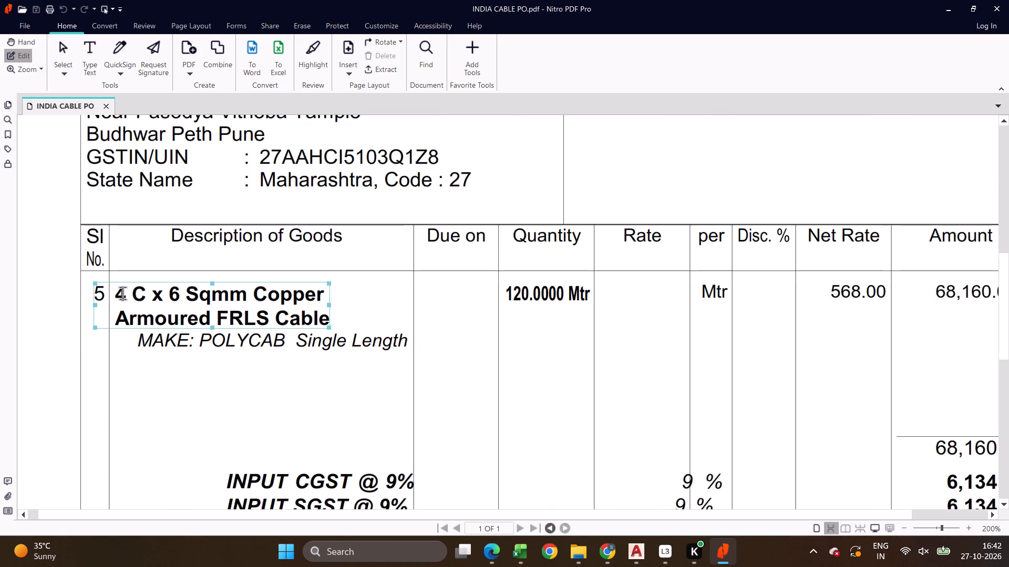
{"action": "left_click", "coordinate": [97, 291]}
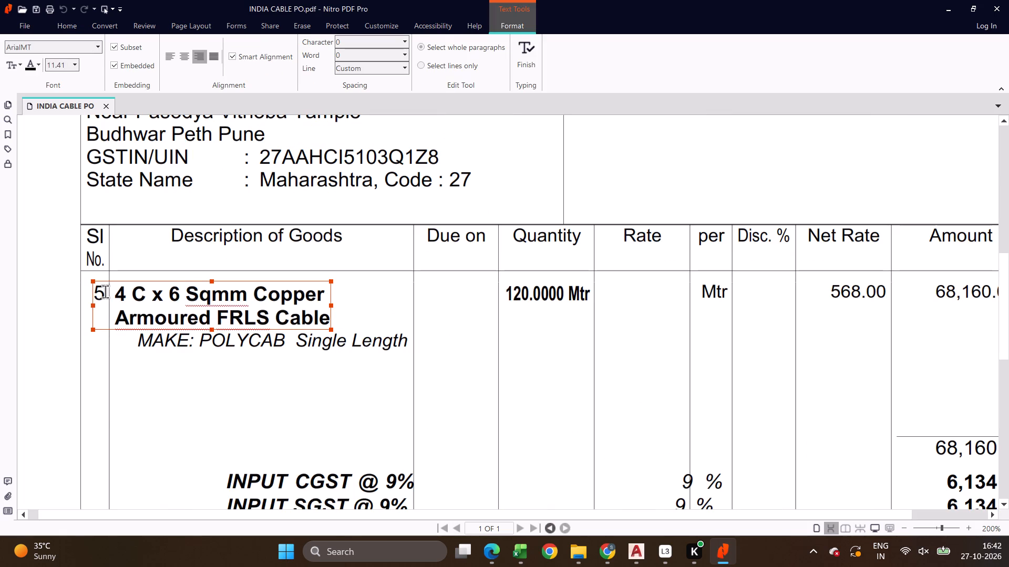
{"action": "key", "text": "Delete"}
{"action": "key", "text": "1"}
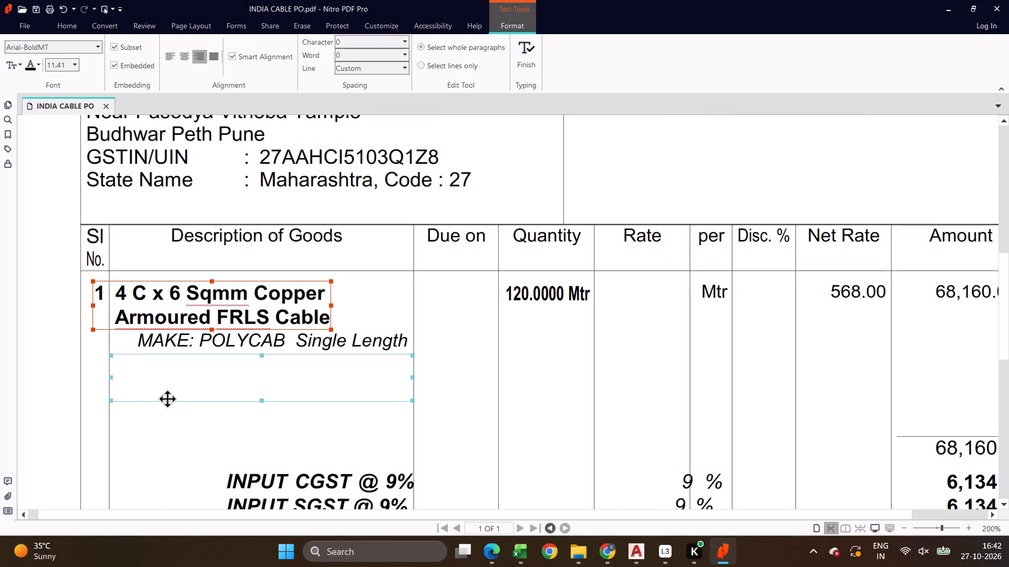
{"action": "left_click", "coordinate": [167, 398]}
{"action": "left_click", "coordinate": [35, 338]}
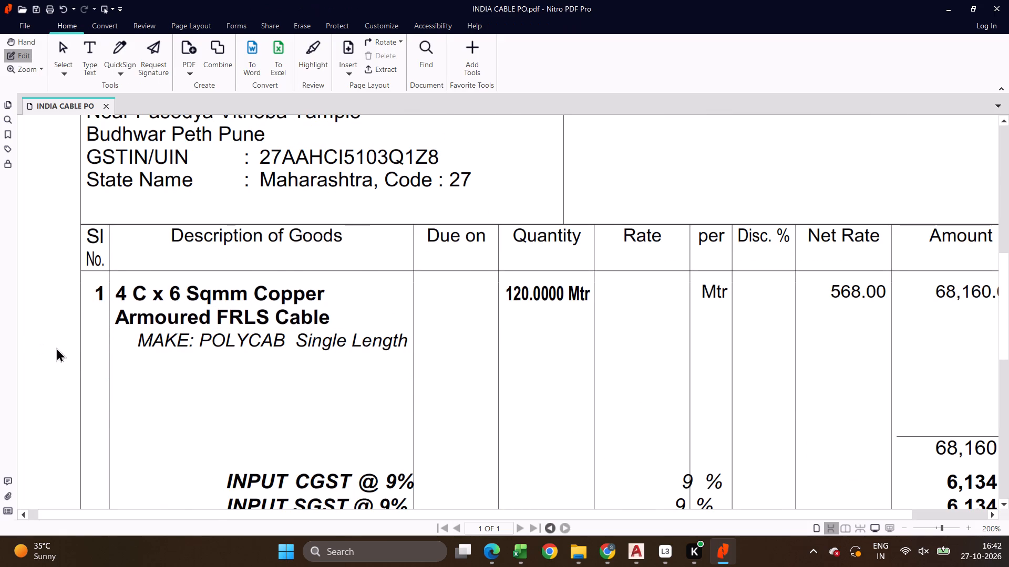
Space the 9 % rate in the INPUT CGST row over to the right so it sits in the "per" column.
{"action": "scroll", "coordinate": [91, 363], "scroll_direction": "down", "scroll_amount": 2, "text": "ctrl"}
{"action": "scroll", "coordinate": [379, 385], "scroll_direction": "down", "scroll_amount": 2}
{"action": "scroll", "coordinate": [476, 448], "scroll_direction": "down", "scroll_amount": 1}
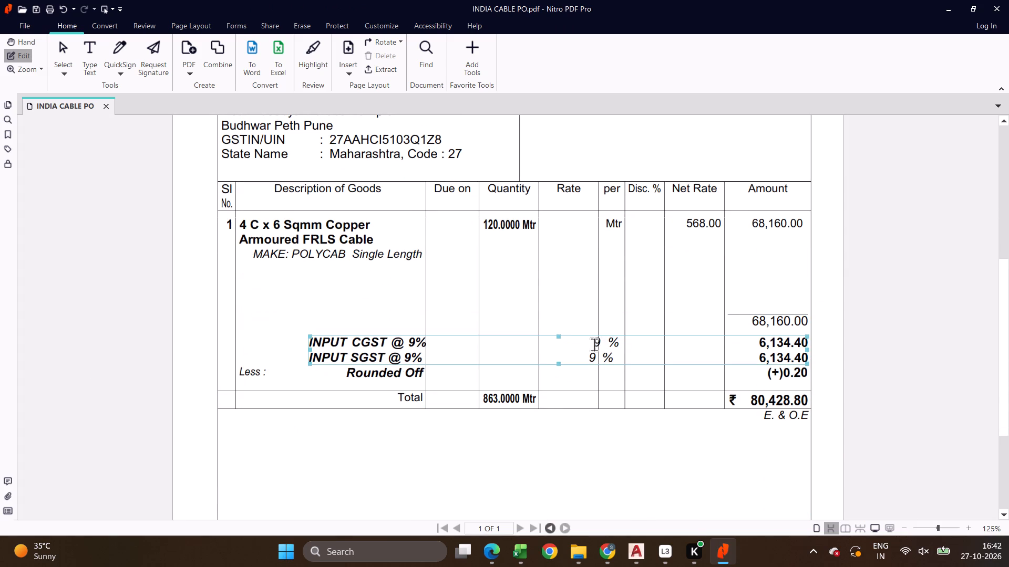
{"action": "left_click", "coordinate": [587, 358]}
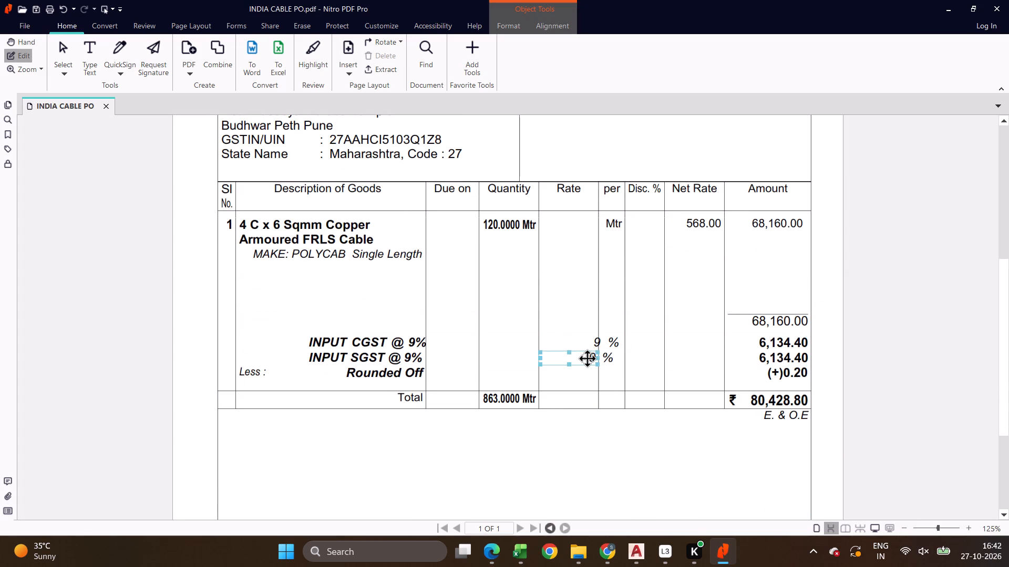
{"action": "left_click", "coordinate": [592, 359]}
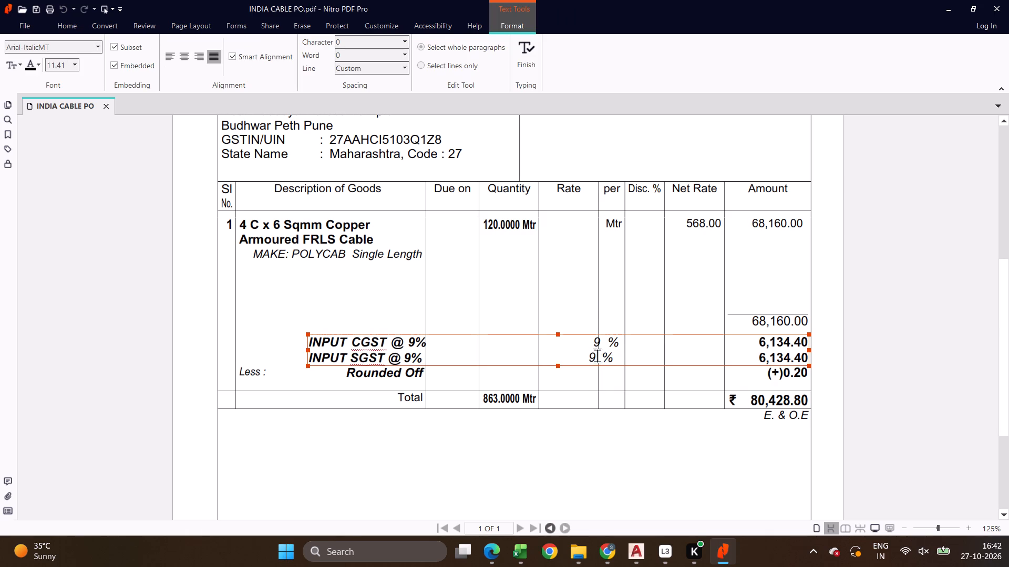
{"action": "left_click", "coordinate": [590, 339]}
{"action": "key", "text": "BackSpace"}
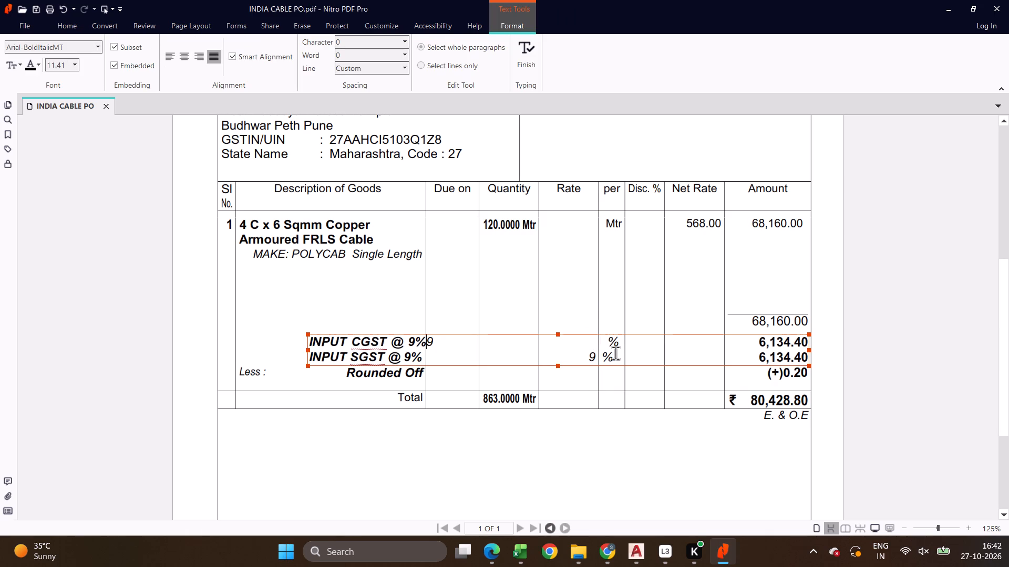
{"action": "key", "text": "ctrl+z"}
{"action": "key", "text": "space"}
{"action": "key", "text": "space"}
{"action": "key", "text": "space"}
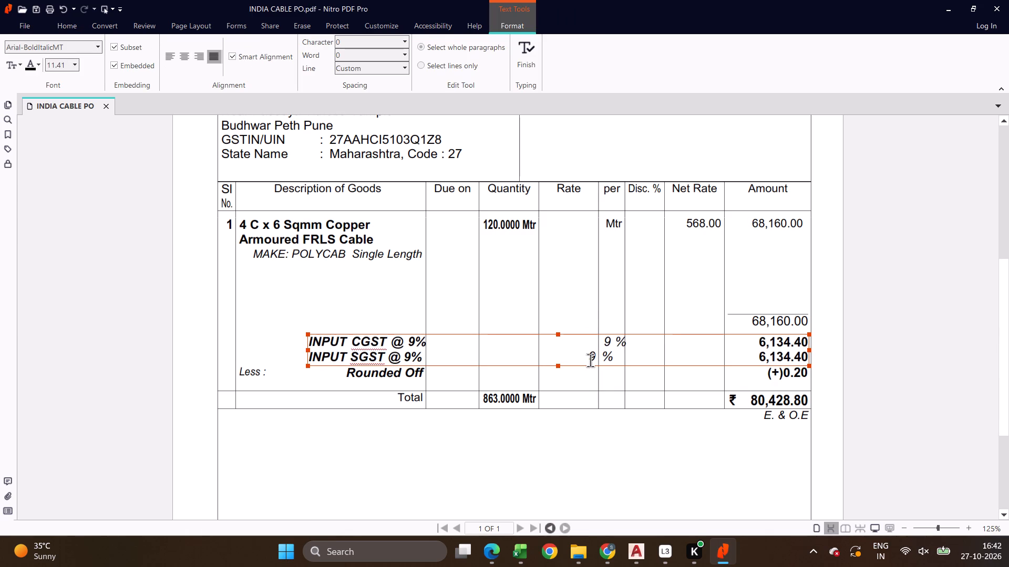
{"action": "key", "text": "BackSpace"}
Space the 9 % rate in the INPUT SGST row over to the right so it sits in the "per" column.
{"action": "left_click", "coordinate": [590, 360]}
{"action": "key", "text": "space"}
{"action": "key", "text": "space"}
{"action": "key", "text": "space"}
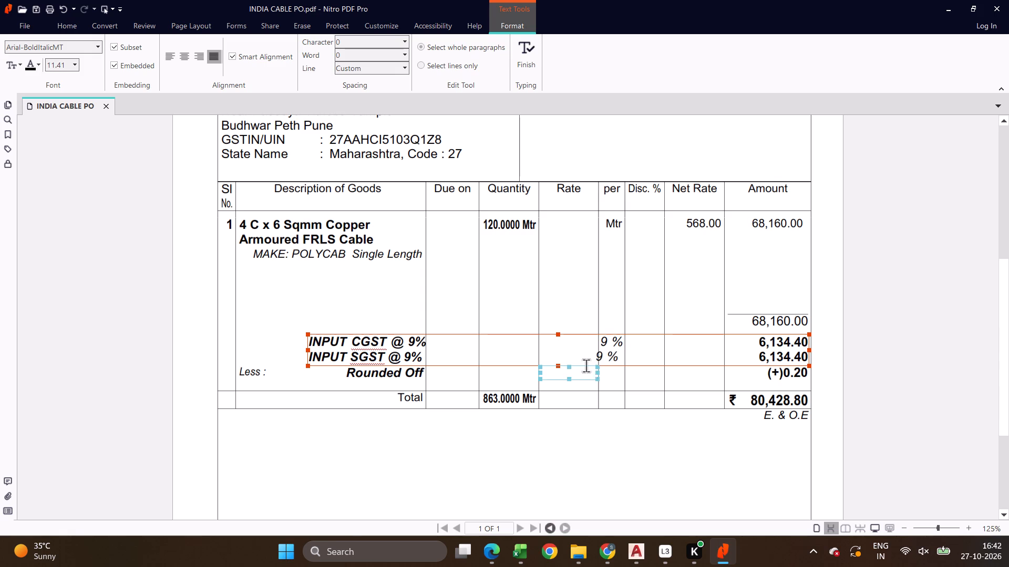
{"action": "key", "text": "space"}
{"action": "key", "text": "BackSpace"}
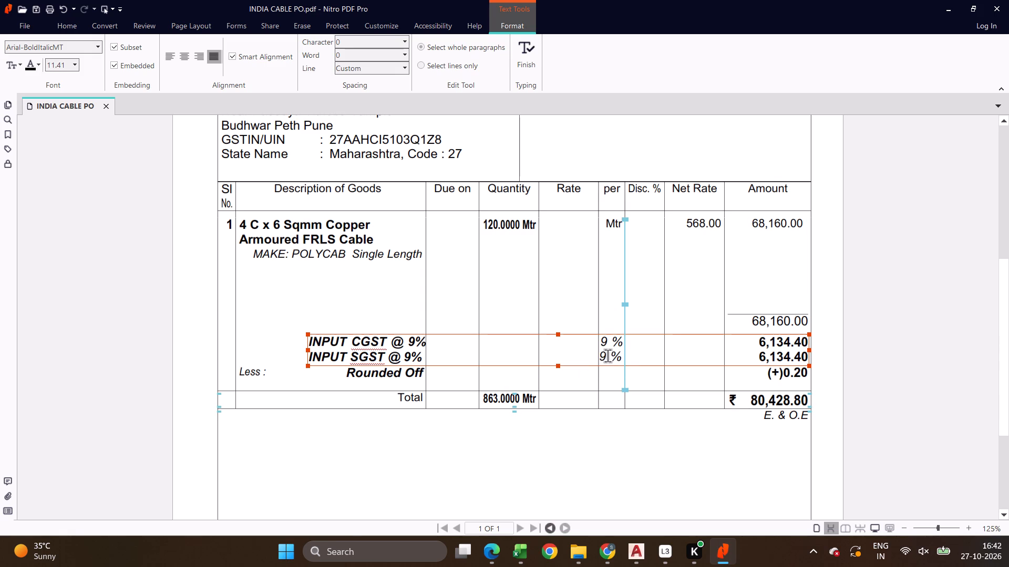
Close the gap so both tax rates read 9%, and indent each slightly to line up within the "per" column.
{"action": "left_click", "coordinate": [611, 354]}
{"action": "key", "text": "BackSpace"}
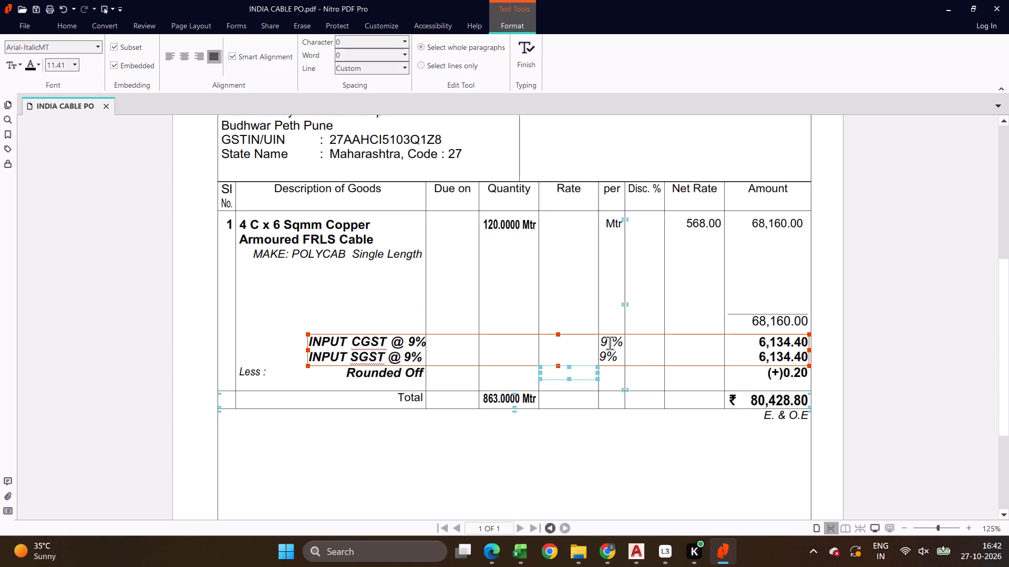
{"action": "left_click", "coordinate": [610, 342]}
{"action": "key", "text": "BackSpace"}
{"action": "left_click", "coordinate": [601, 341]}
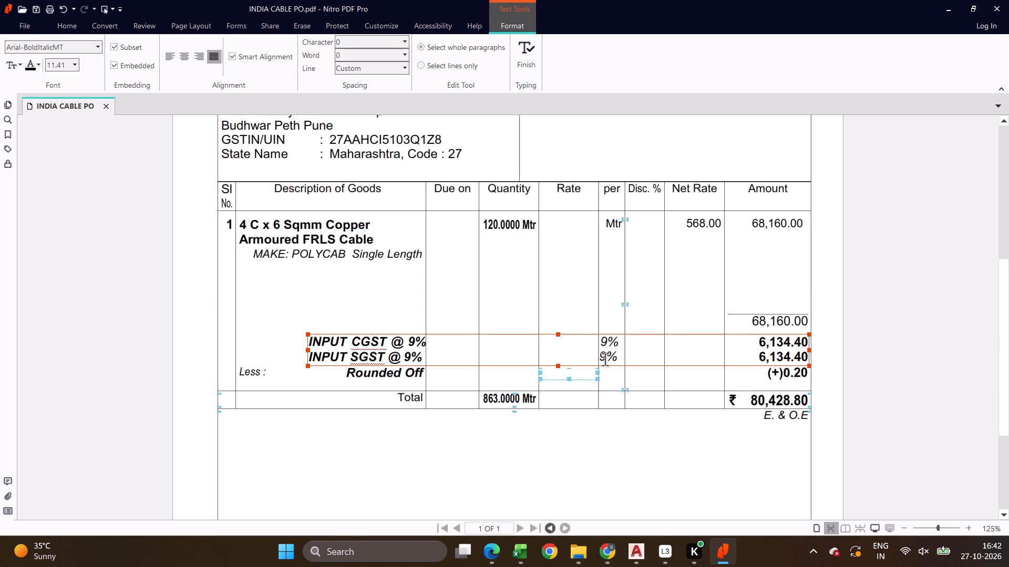
{"action": "key", "text": "space"}
{"action": "left_click", "coordinate": [601, 356]}
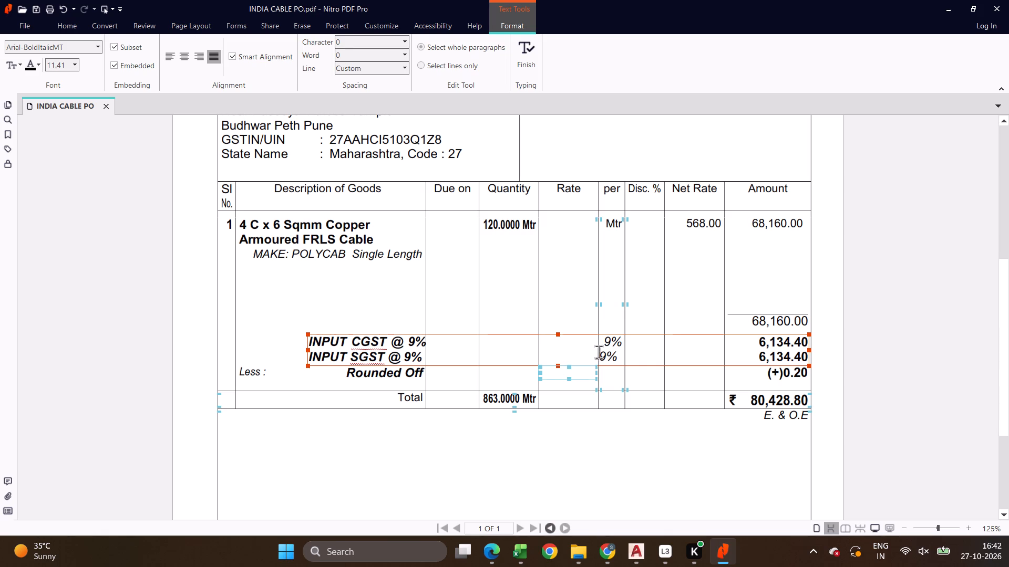
{"action": "key", "text": "space"}
{"action": "left_click", "coordinate": [878, 371]}
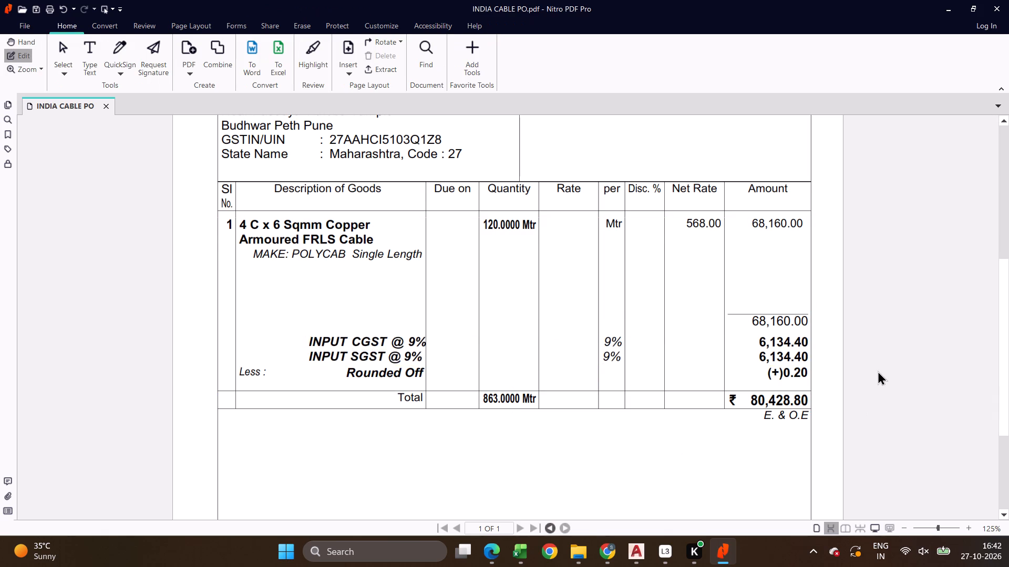
Save the revised India Cables purchase order, review it up to the header details, and close the PDF.
{"action": "scroll", "coordinate": [878, 371], "scroll_direction": "down", "scroll_amount": 6}
{"action": "key", "text": "ctrl+s"}
{"action": "scroll", "coordinate": [878, 371], "scroll_direction": "up", "scroll_amount": 8}
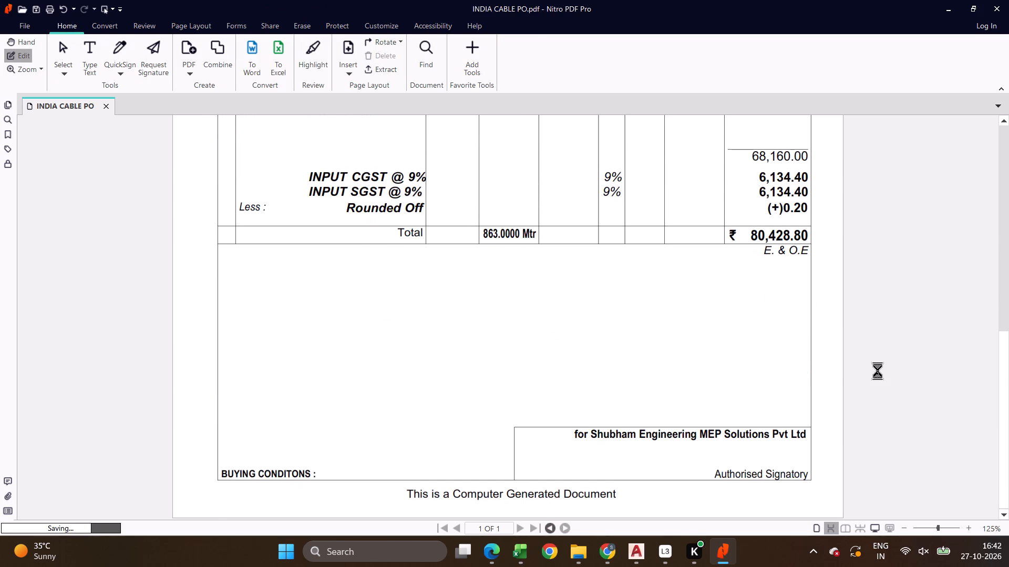
{"action": "scroll", "coordinate": [878, 371], "scroll_direction": "up", "scroll_amount": 9}
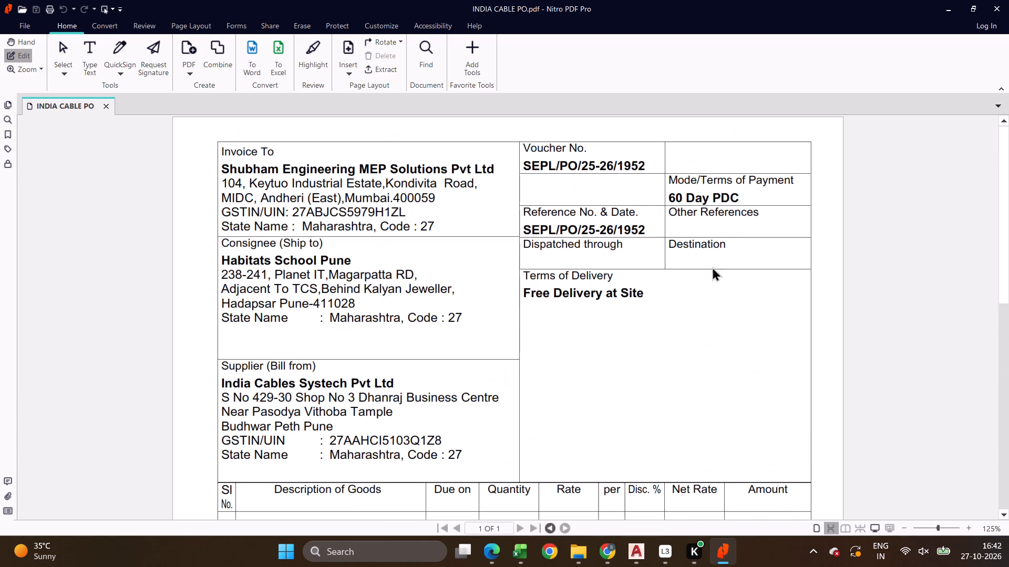
{"action": "left_click", "coordinate": [627, 167]}
{"action": "left_click", "coordinate": [643, 315]}
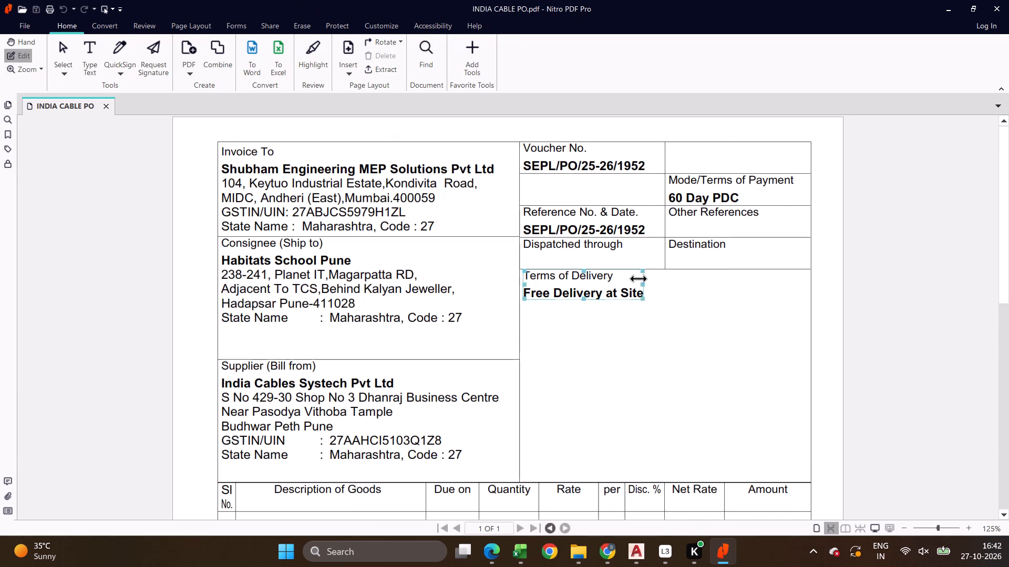
{"action": "left_click", "coordinate": [999, 5]}
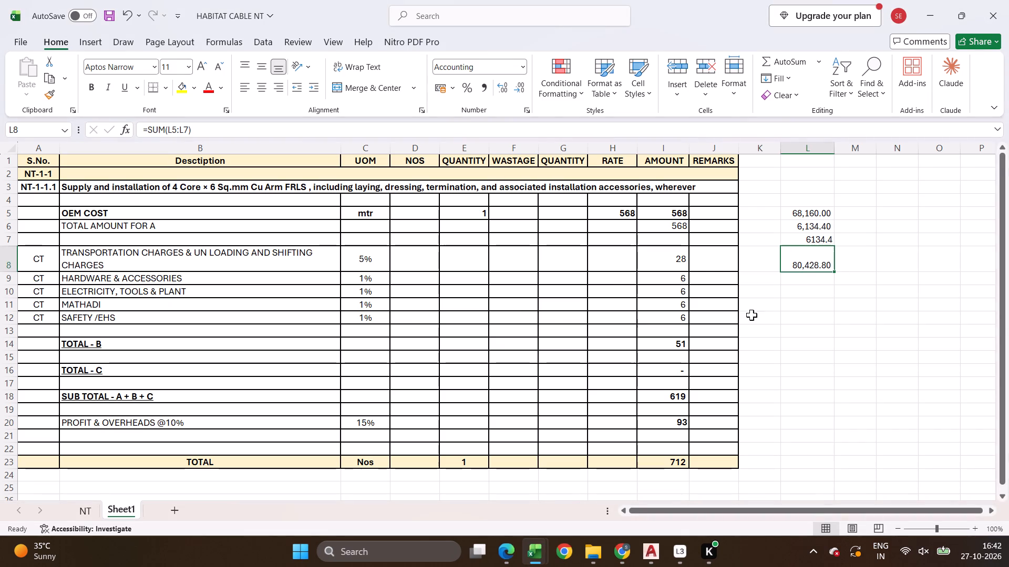
In the HABITAT CABLE NT workbook in Excel, clear the helper calculations in column L of Sheet1.
{"action": "left_click_drag", "start_coordinate": [815, 204], "coordinate": [818, 275]}
{"action": "key", "text": "Delete"}
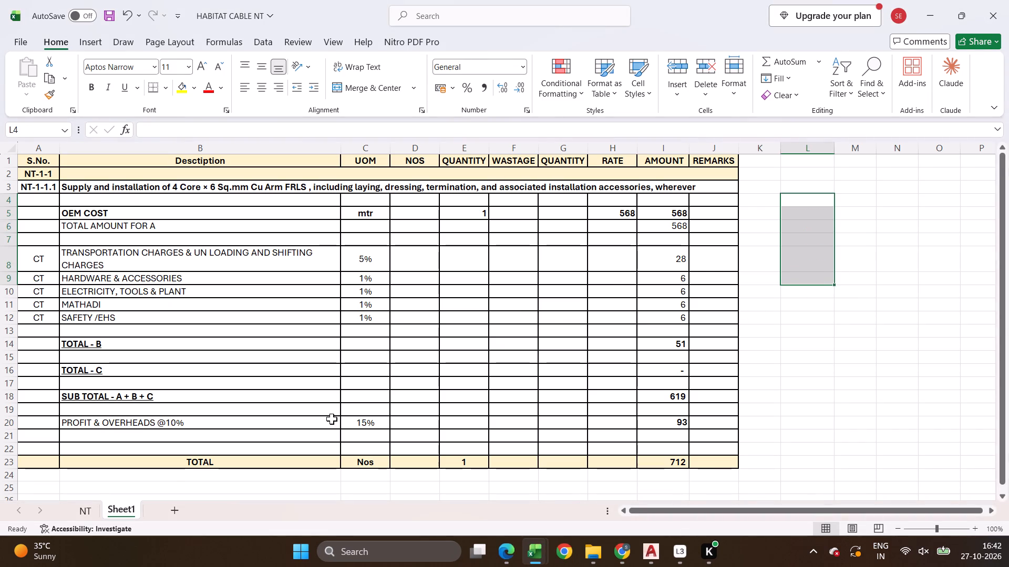
{"action": "left_click", "coordinate": [623, 215]}
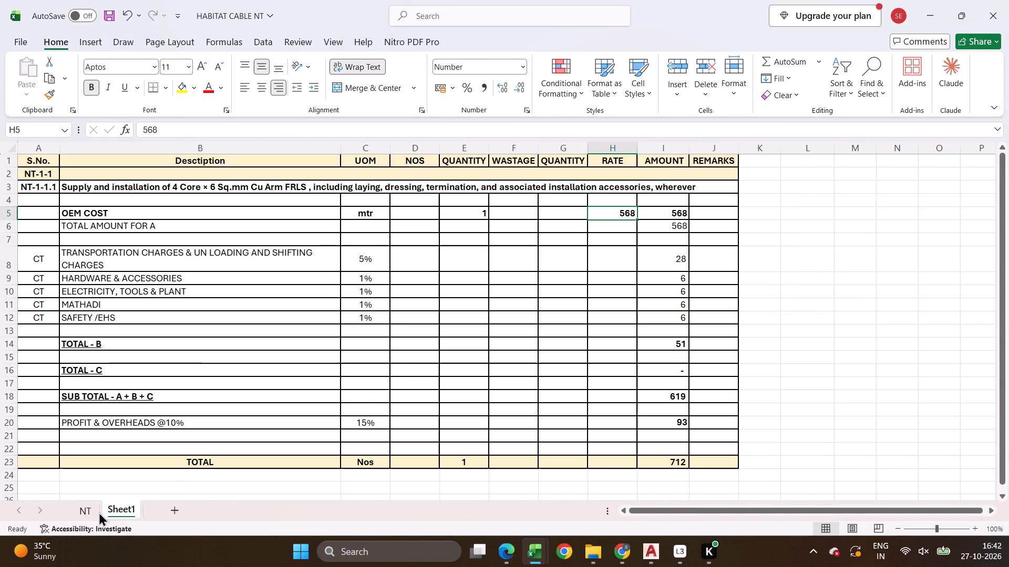
Switch to the NT sheet, look over the quotation and save the workbook.
{"action": "left_click", "coordinate": [95, 514]}
{"action": "left_click", "coordinate": [281, 363]}
{"action": "scroll", "coordinate": [281, 363], "scroll_direction": "up", "scroll_amount": 3}
{"action": "scroll", "coordinate": [281, 363], "scroll_direction": "down", "scroll_amount": 5}
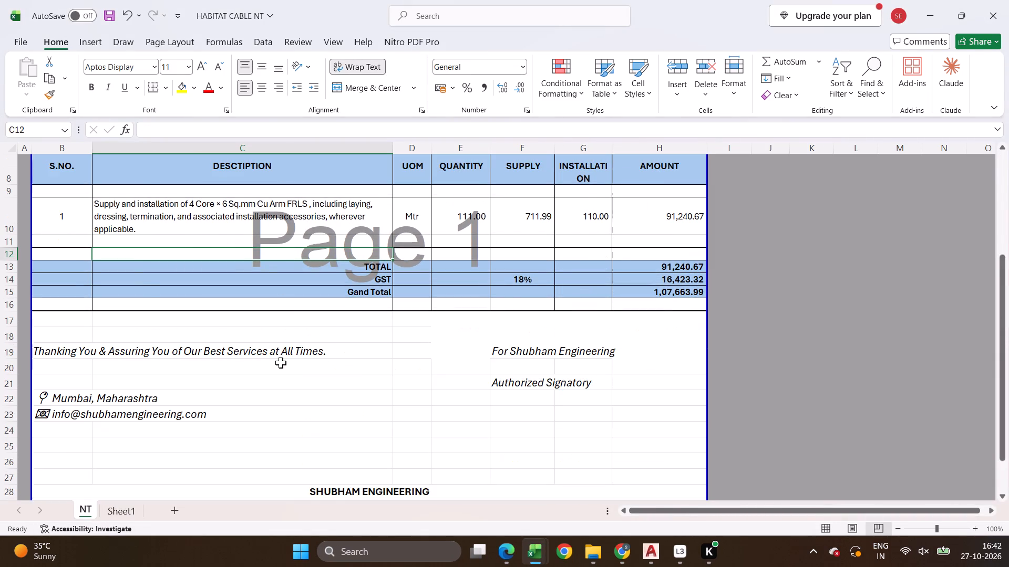
{"action": "key", "text": "ctrl+s"}
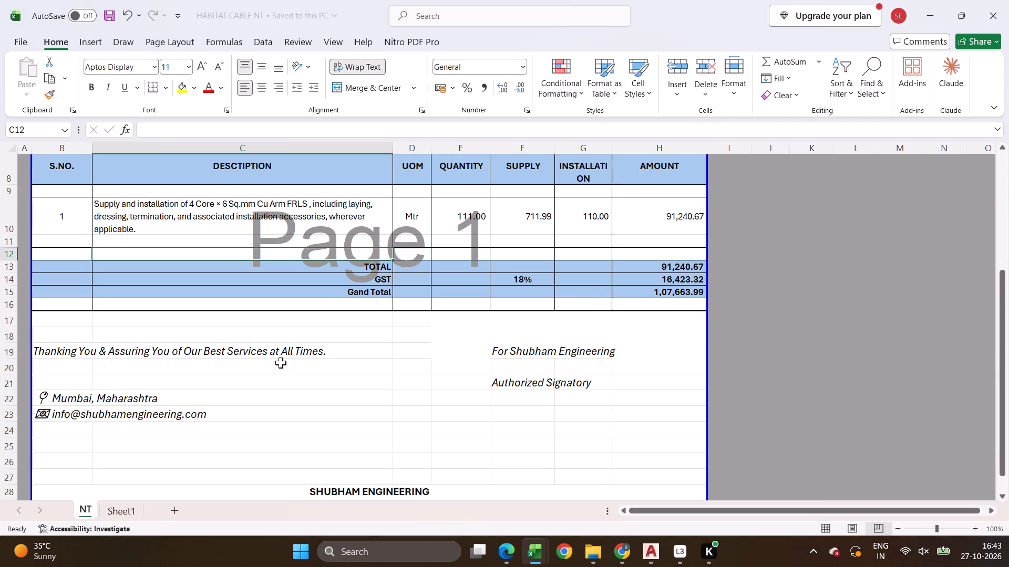
Close the HABITAT CABLE NT workbook and the 26th Oct 2026 Vodafone Electrical BOQ workbook.
{"action": "left_click", "coordinate": [1006, 8]}
{"action": "left_click", "coordinate": [1006, 8]}
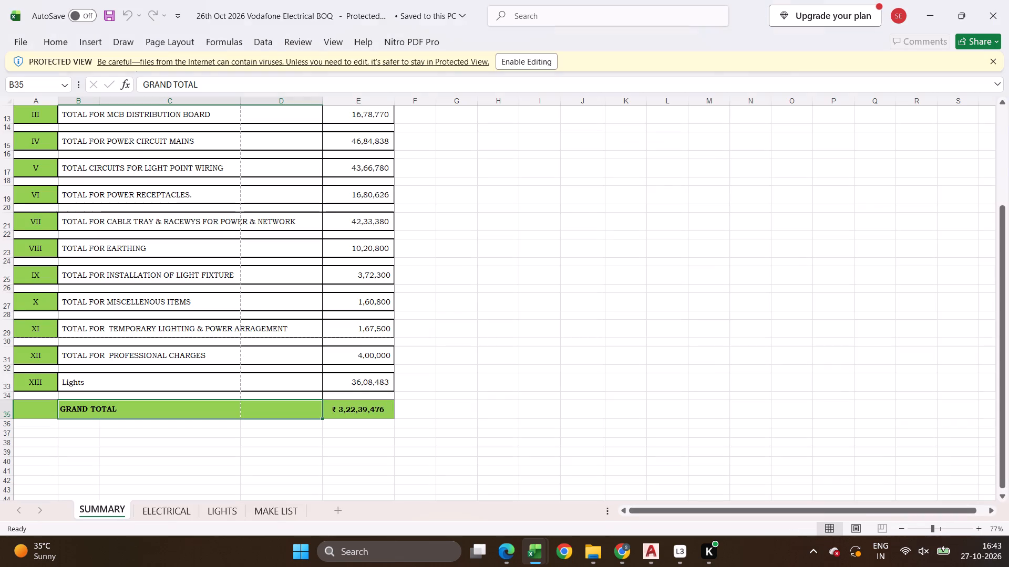
{"action": "left_click", "coordinate": [1008, 0]}
{"action": "left_click", "coordinate": [1008, 0]}
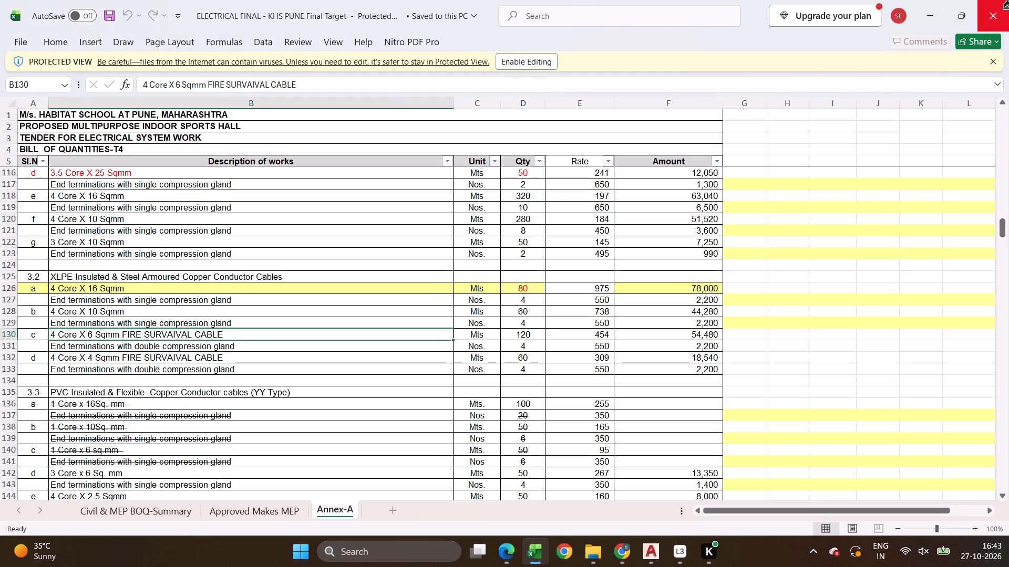
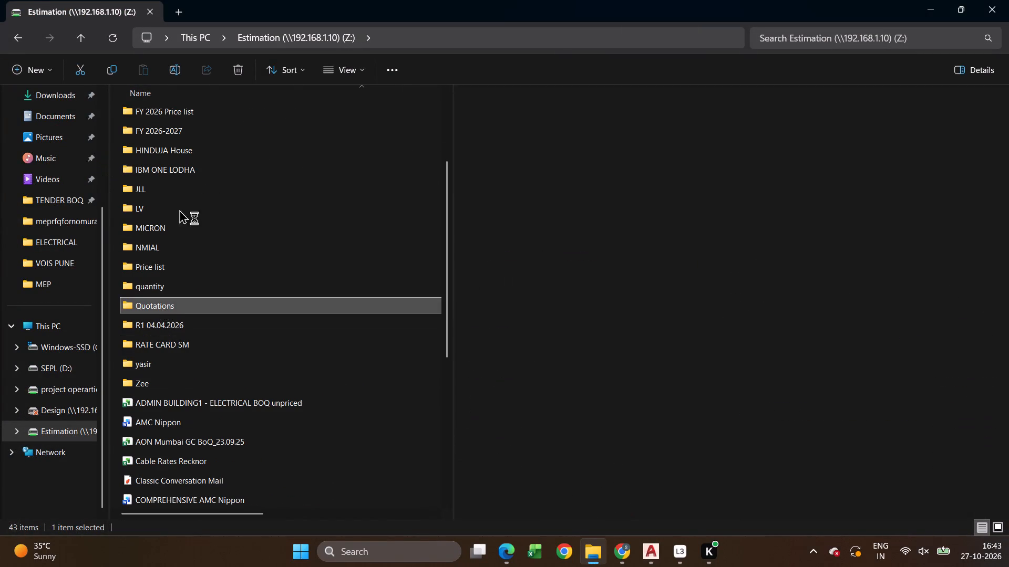
In File Explorer, go to the Excels folder inside Quotations on the Estimation drive and select the HABITAT CABLE NT workbook.
{"action": "double_click", "coordinate": [186, 117]}
{"action": "left_click", "coordinate": [186, 117]}
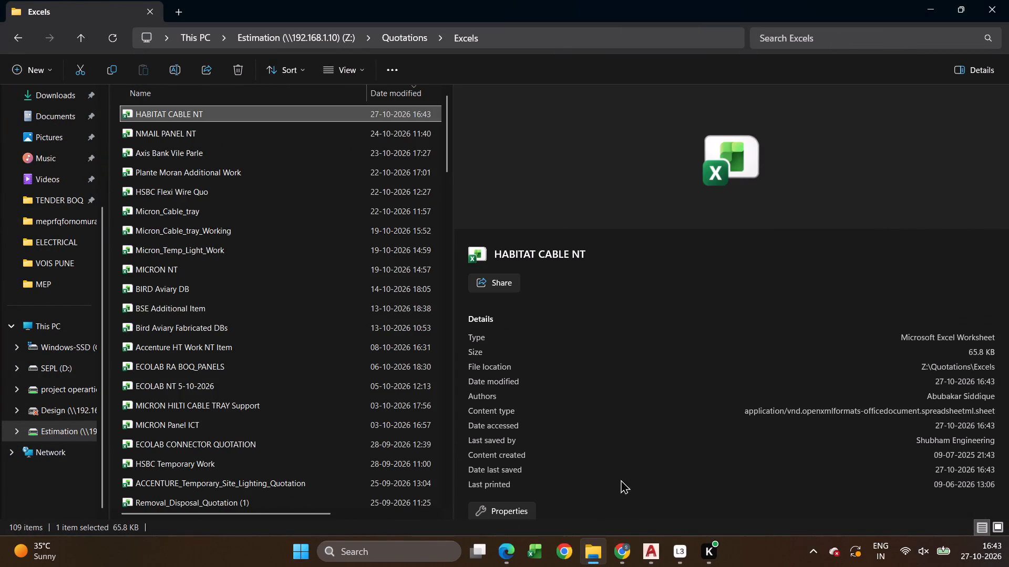
Switch to Chrome with the work profile, open the Gmail inbox and maximize the window.
{"action": "left_click", "coordinate": [574, 549]}
{"action": "left_click", "coordinate": [596, 269]}
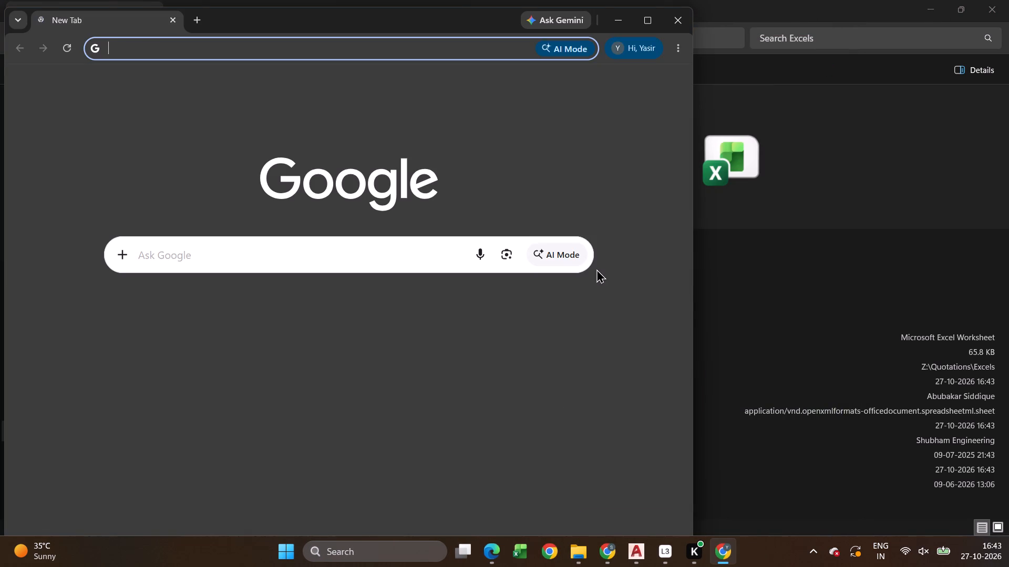
{"action": "left_click", "coordinate": [385, 402]}
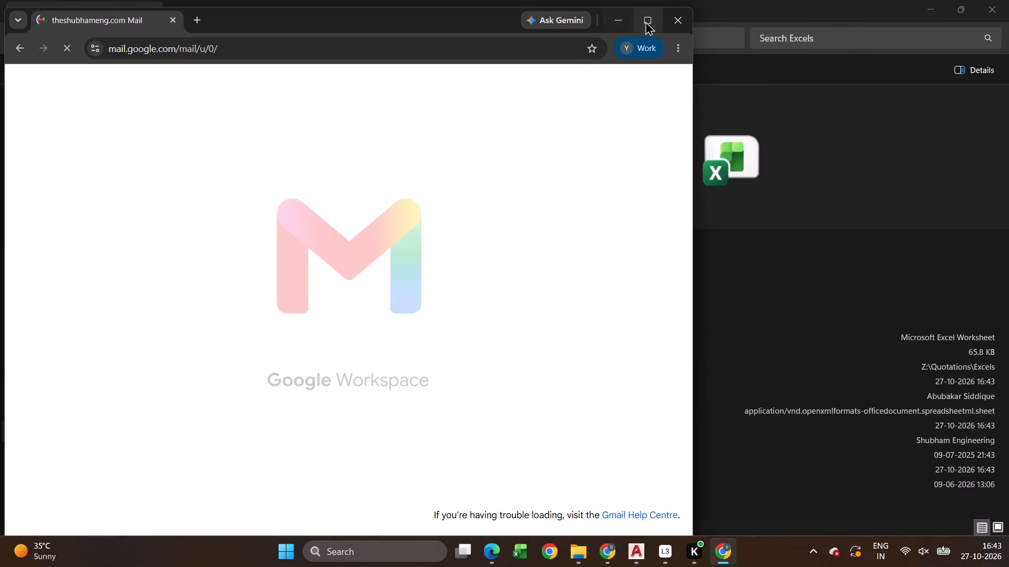
{"action": "left_click", "coordinate": [645, 21]}
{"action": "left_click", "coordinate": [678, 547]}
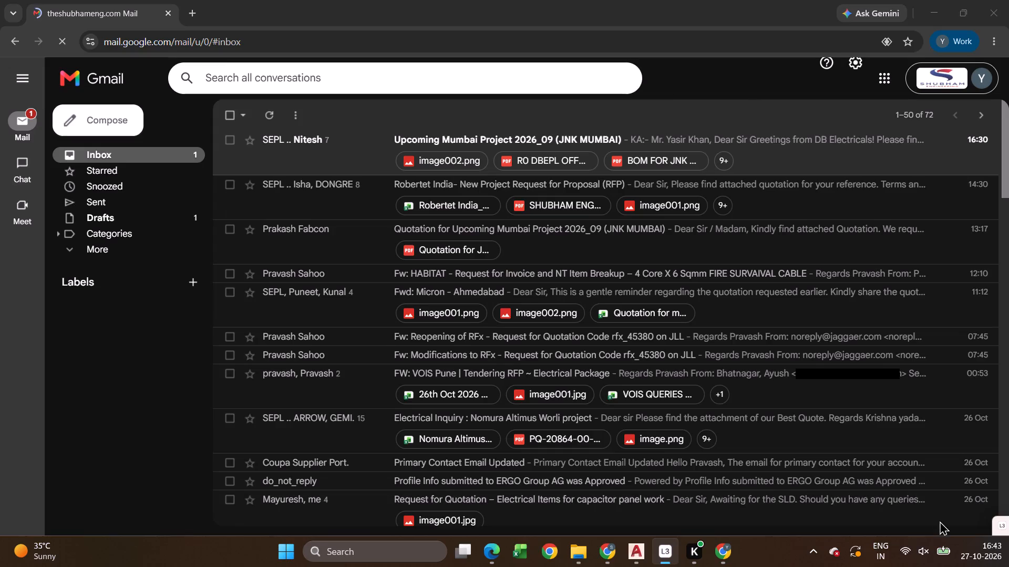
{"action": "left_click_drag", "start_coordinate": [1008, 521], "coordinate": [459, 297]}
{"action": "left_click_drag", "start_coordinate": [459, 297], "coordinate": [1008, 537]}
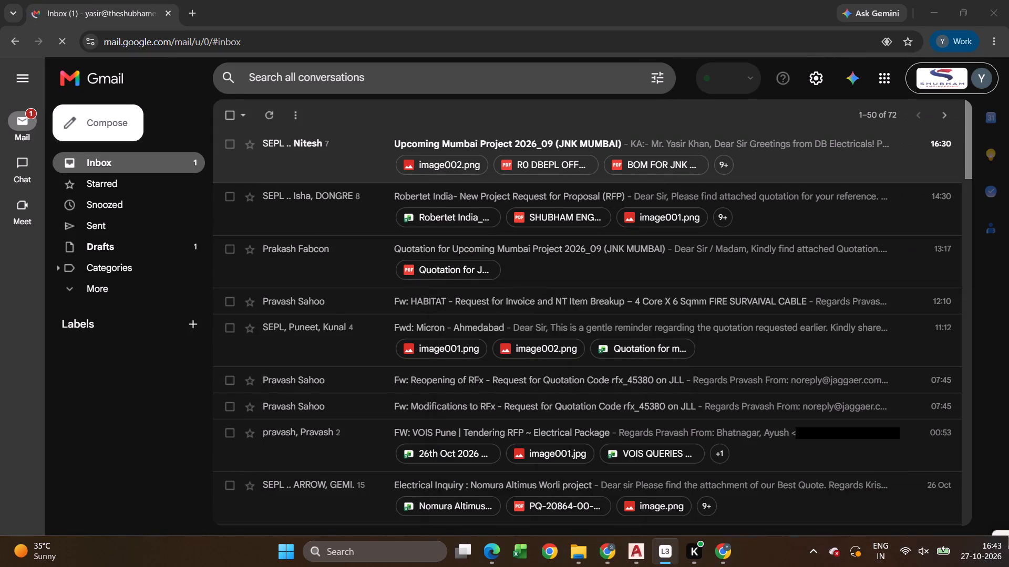
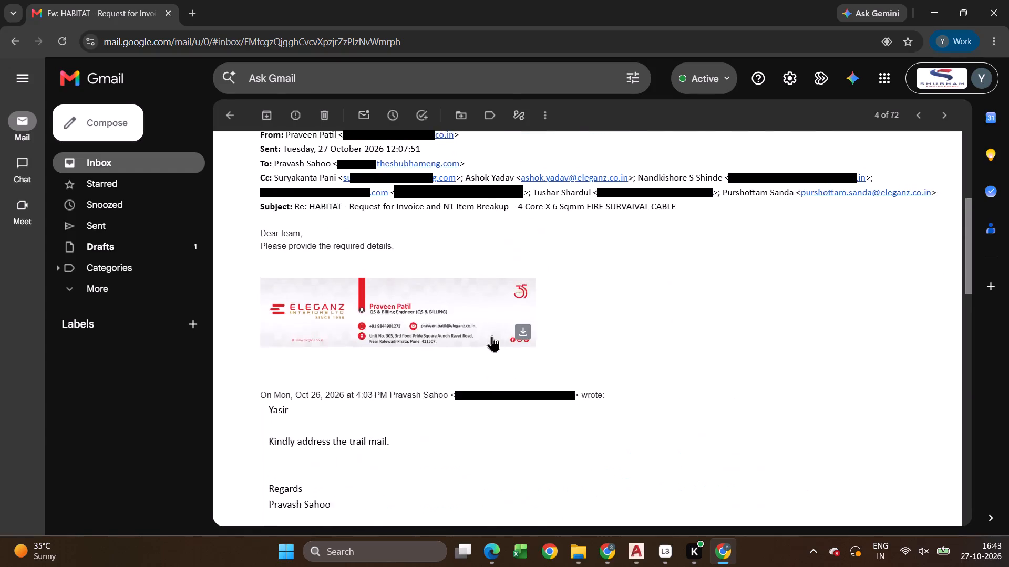
In the Gmail HABITAT NT item breakup thread, copy the 27 October message's header from sender through subject into the reply's To recipients.
{"action": "scroll", "coordinate": [492, 335], "scroll_direction": "up", "scroll_amount": 4}
{"action": "scroll", "coordinate": [492, 335], "scroll_direction": "down", "scroll_amount": 3}
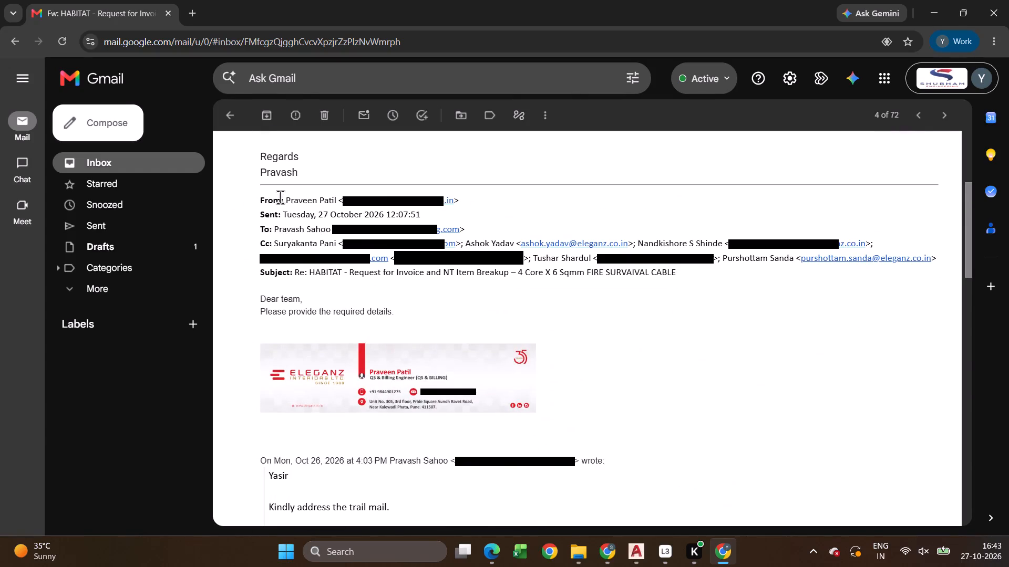
{"action": "left_click_drag", "start_coordinate": [286, 199], "coordinate": [739, 272]}
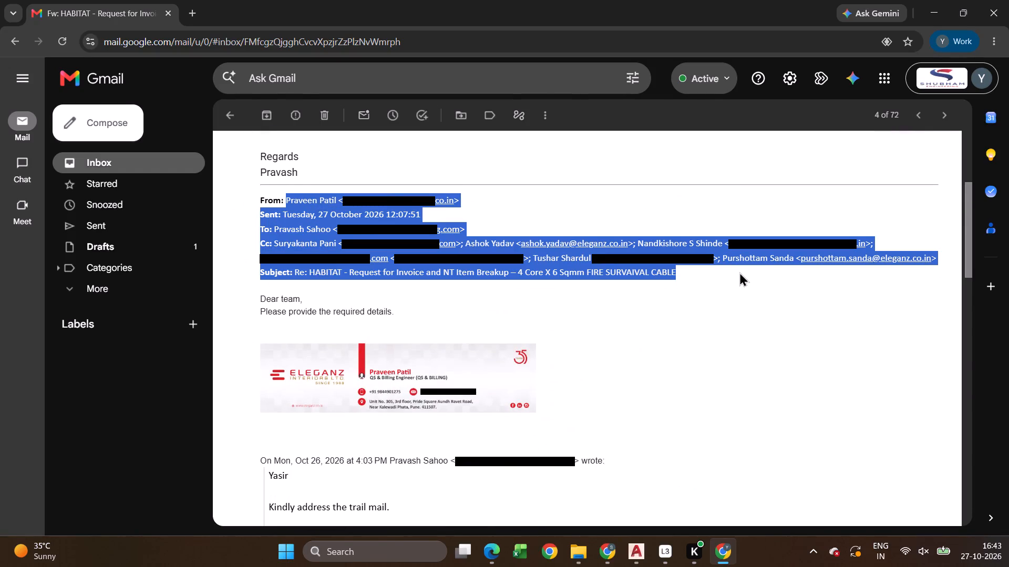
{"action": "key", "text": "ctrl+c"}
{"action": "scroll", "coordinate": [470, 324], "scroll_direction": "down", "scroll_amount": 15}
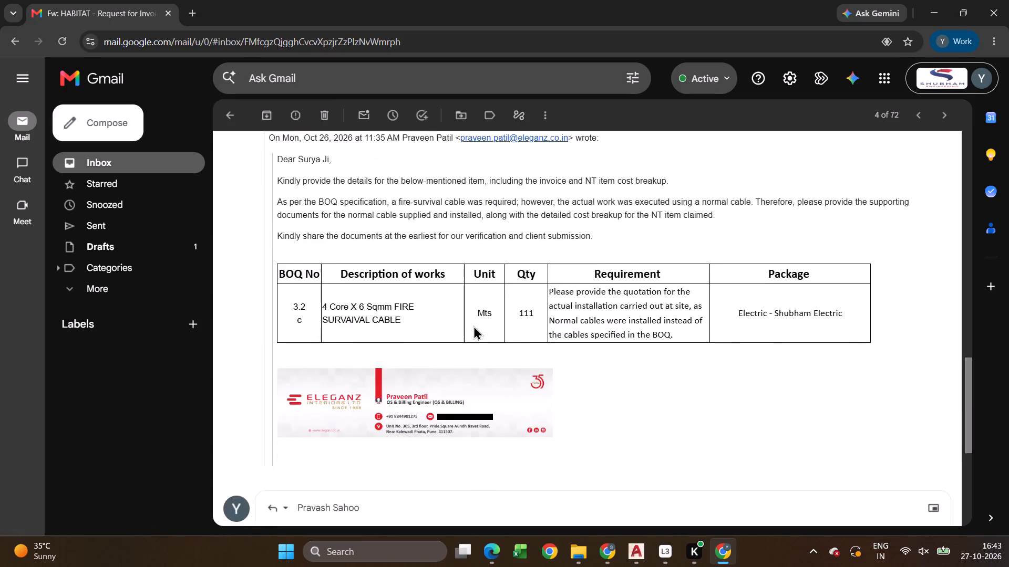
{"action": "scroll", "coordinate": [473, 325], "scroll_direction": "down", "scroll_amount": 2}
{"action": "left_click", "coordinate": [447, 203]}
{"action": "key", "text": "ctrl+v"}
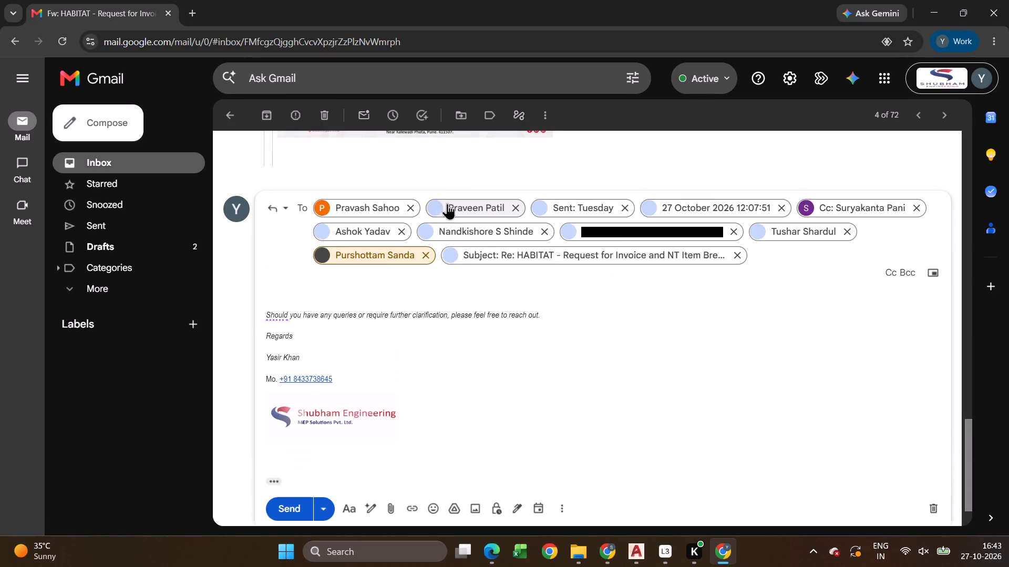
Remove the leftover sent-date and subject text from the reply's To recipients, keeping only the actual contacts.
{"action": "left_click", "coordinate": [819, 258]}
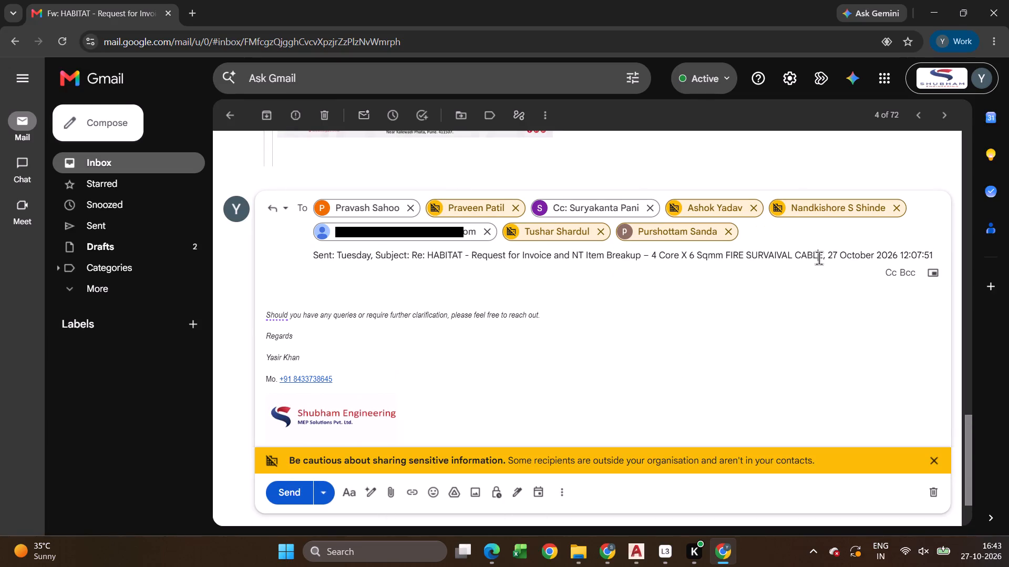
{"action": "key", "text": "ctrl+a"}
{"action": "key", "text": "BackSpace"}
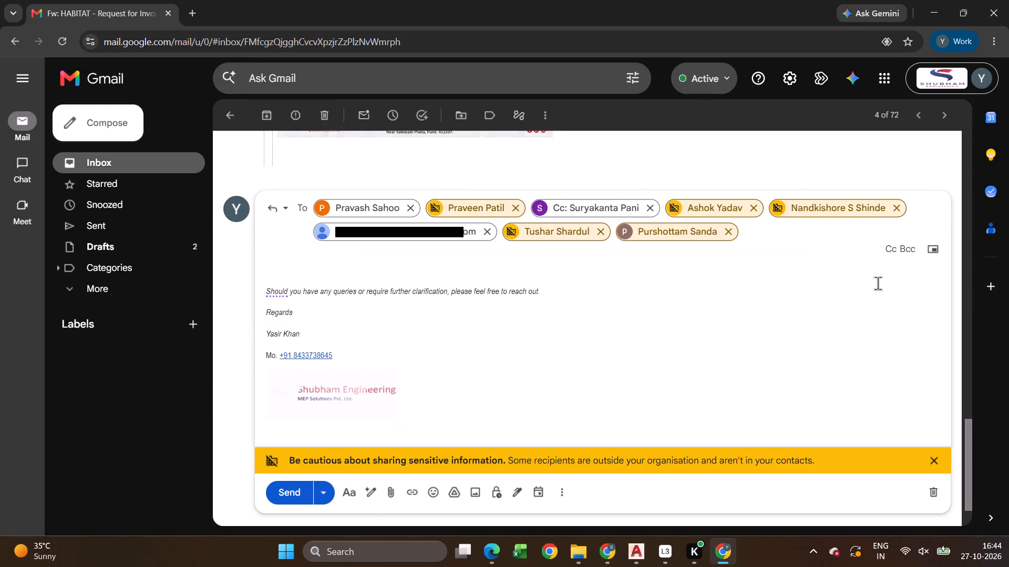
Add a Cc line to the reply and move colleagues Pravash and Suryakanta from To to Cc.
{"action": "left_click", "coordinate": [893, 253]}
{"action": "left_click_drag", "start_coordinate": [381, 205], "coordinate": [358, 256]}
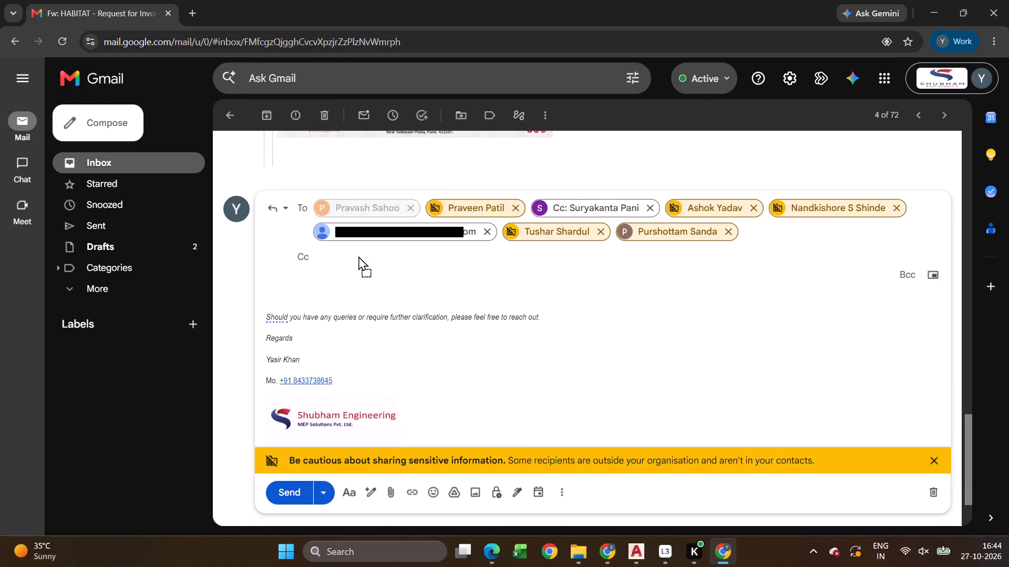
{"action": "left_click_drag", "start_coordinate": [358, 256], "coordinate": [358, 256]}
{"action": "left_click_drag", "start_coordinate": [461, 209], "coordinate": [455, 240]}
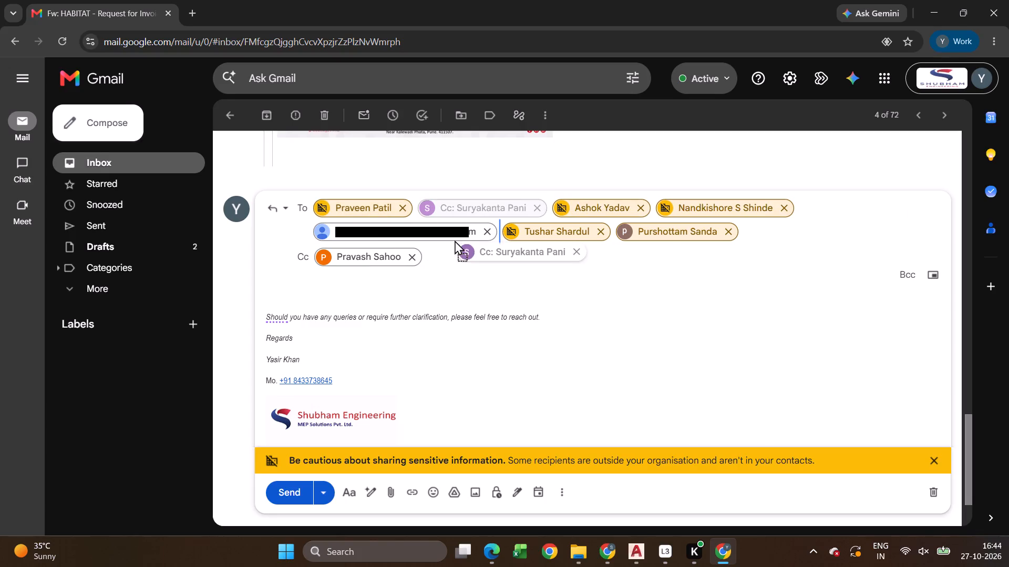